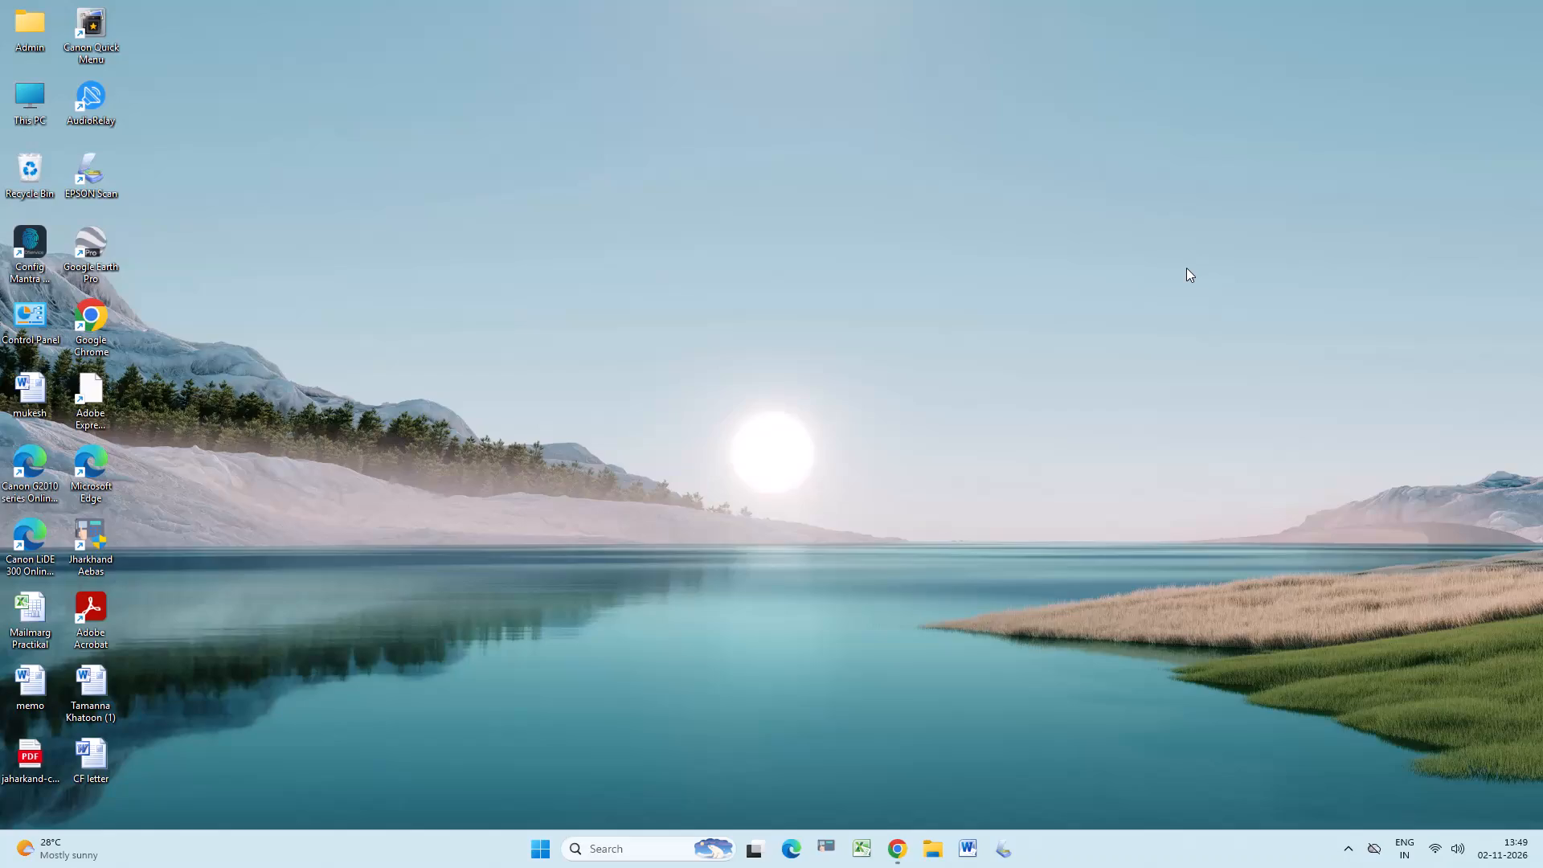
Open the Arrear Pay, 2026 workbook from the Forest Head Guard Promotion payment folder under Office 2026-27, Bill Section on drive D.
{"action": "left_click", "coordinate": [926, 845]}
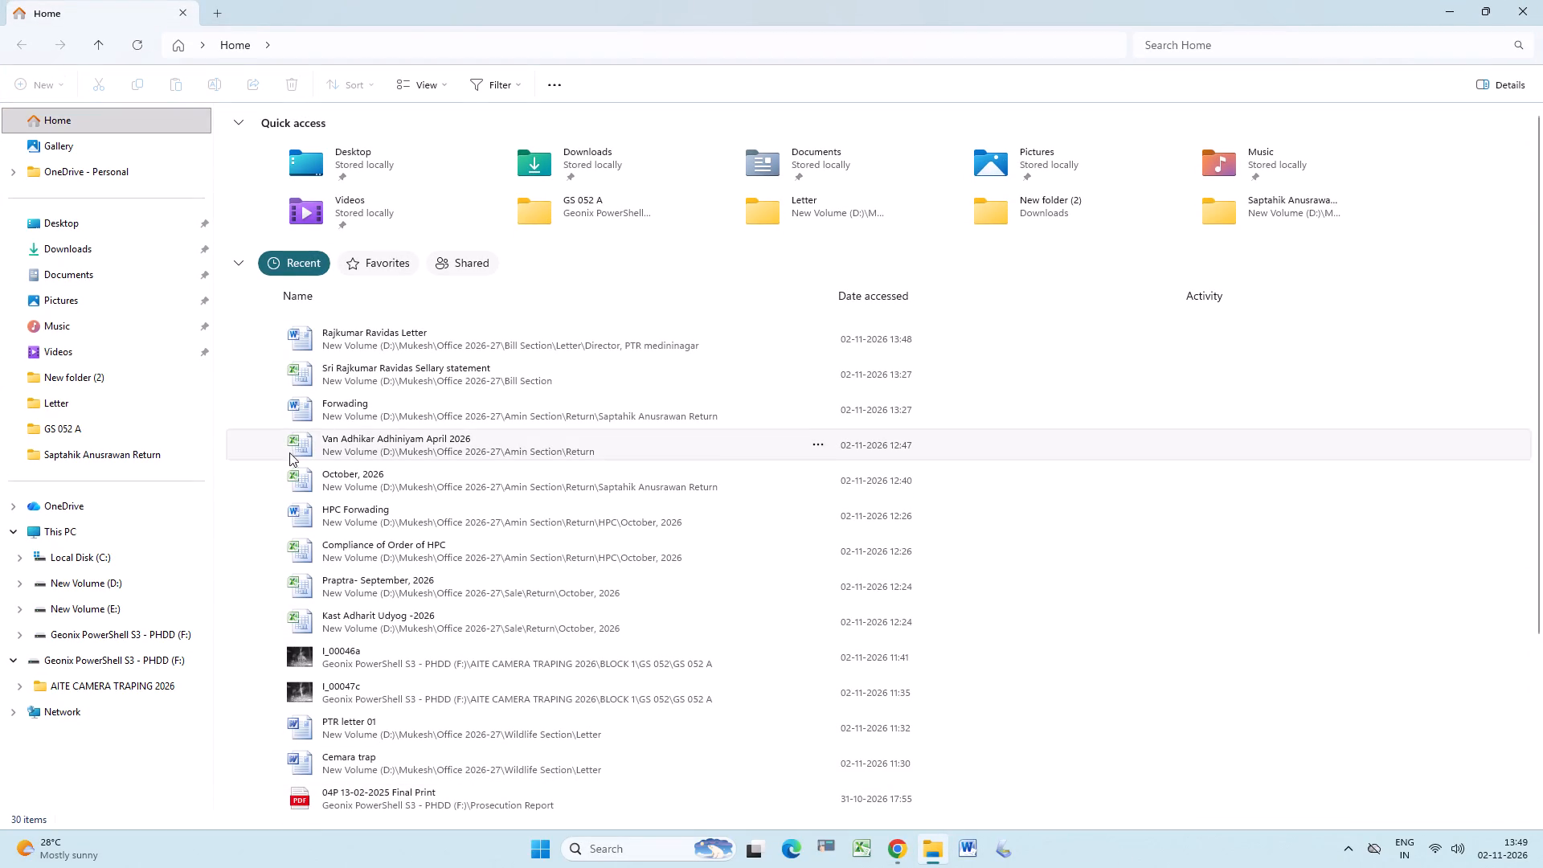
{"action": "left_click", "coordinate": [150, 582]}
{"action": "left_click", "coordinate": [290, 200]}
{"action": "key", "text": "Return"}
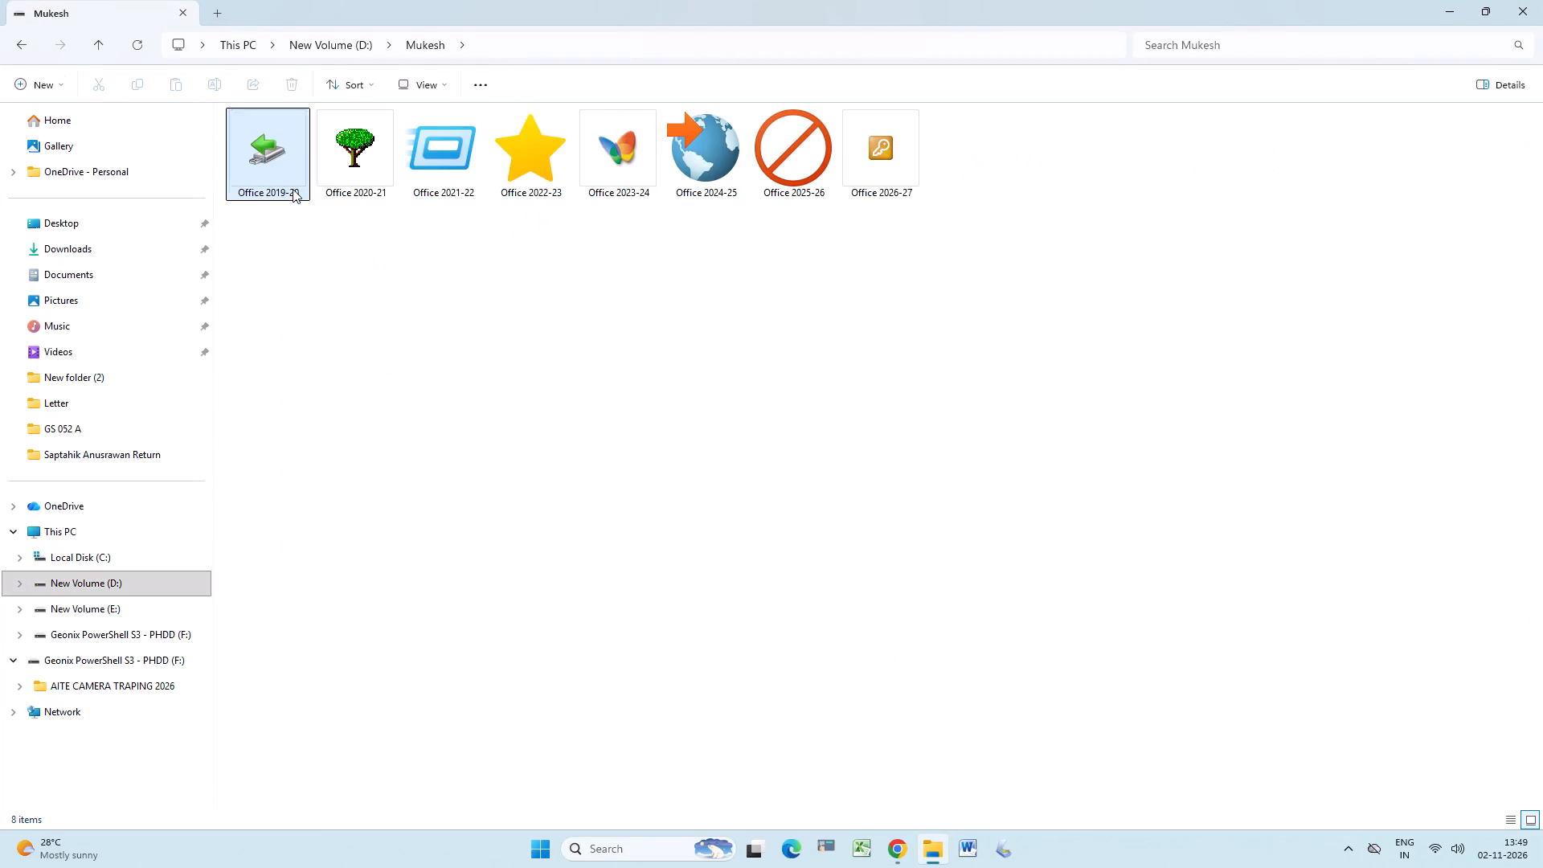
{"action": "left_click", "coordinate": [858, 137]}
{"action": "key", "text": "Return"}
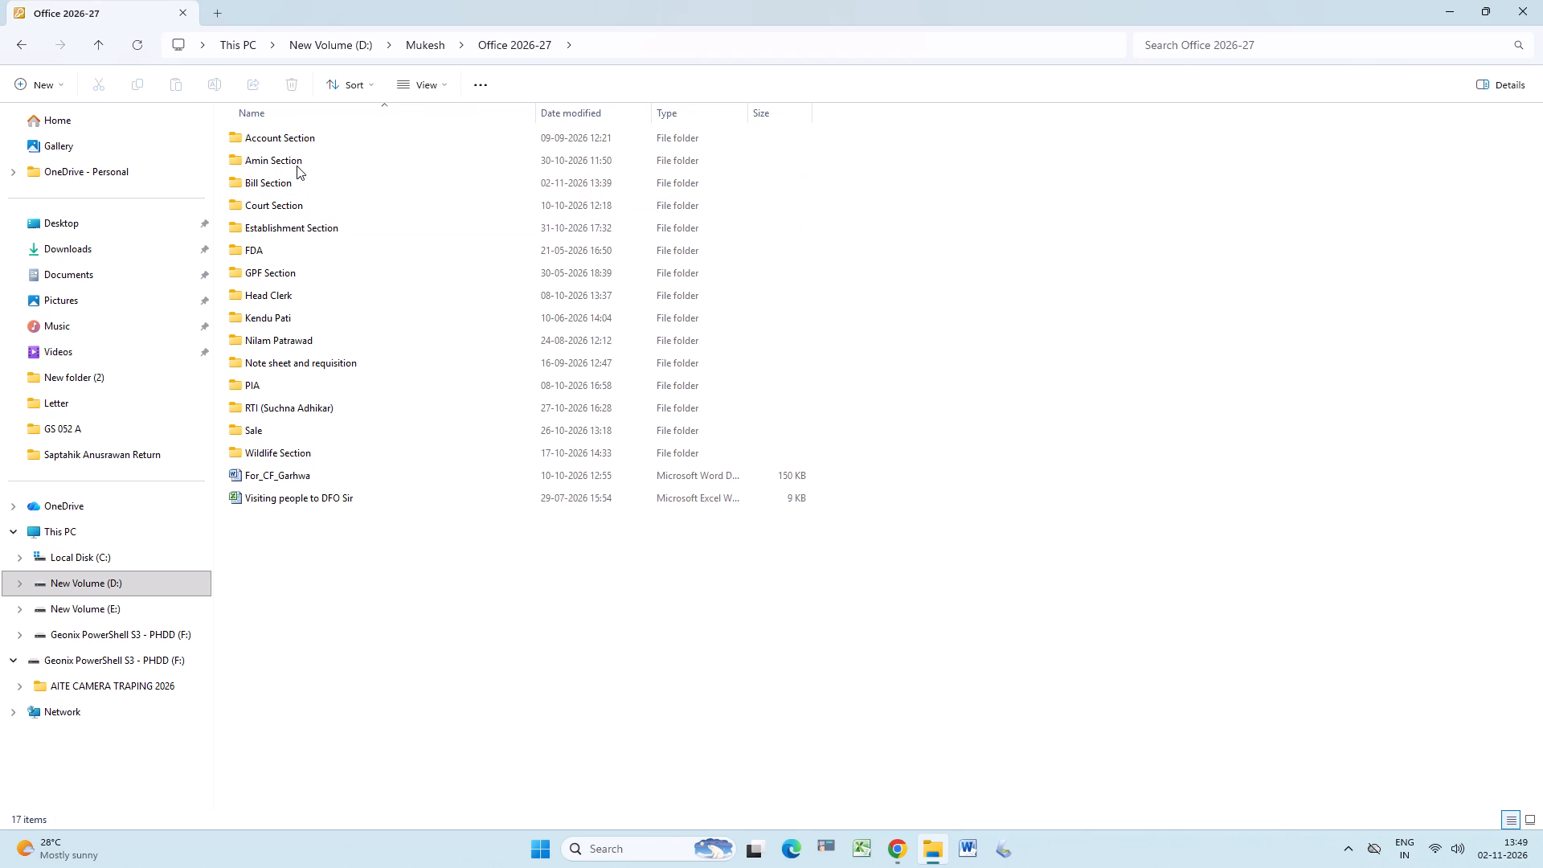
{"action": "left_click", "coordinate": [298, 188]}
{"action": "key", "text": "Return"}
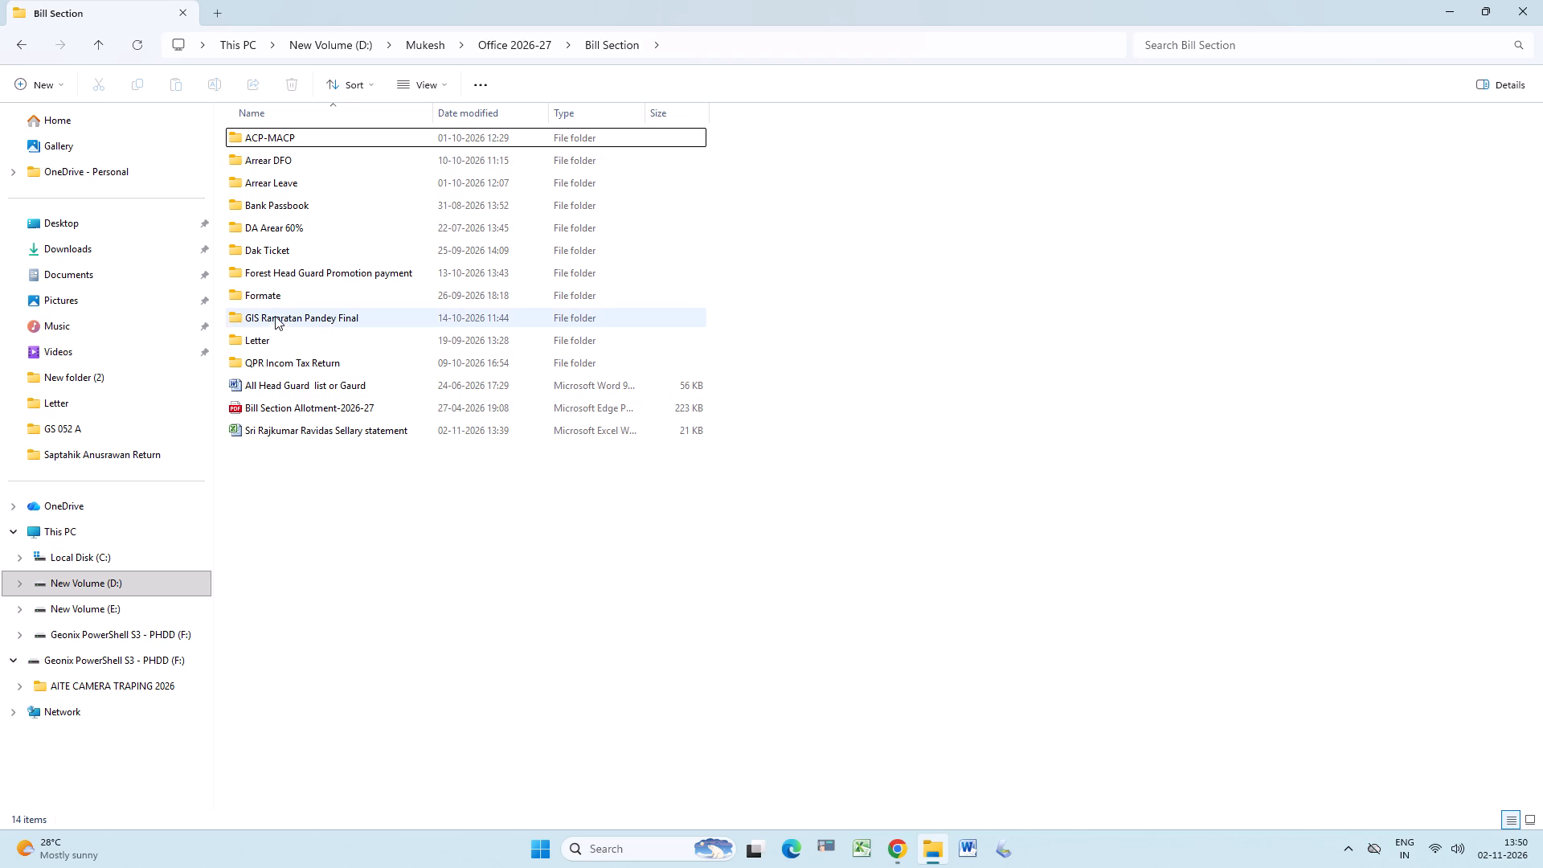
{"action": "left_click", "coordinate": [278, 264]}
{"action": "key", "text": "Return"}
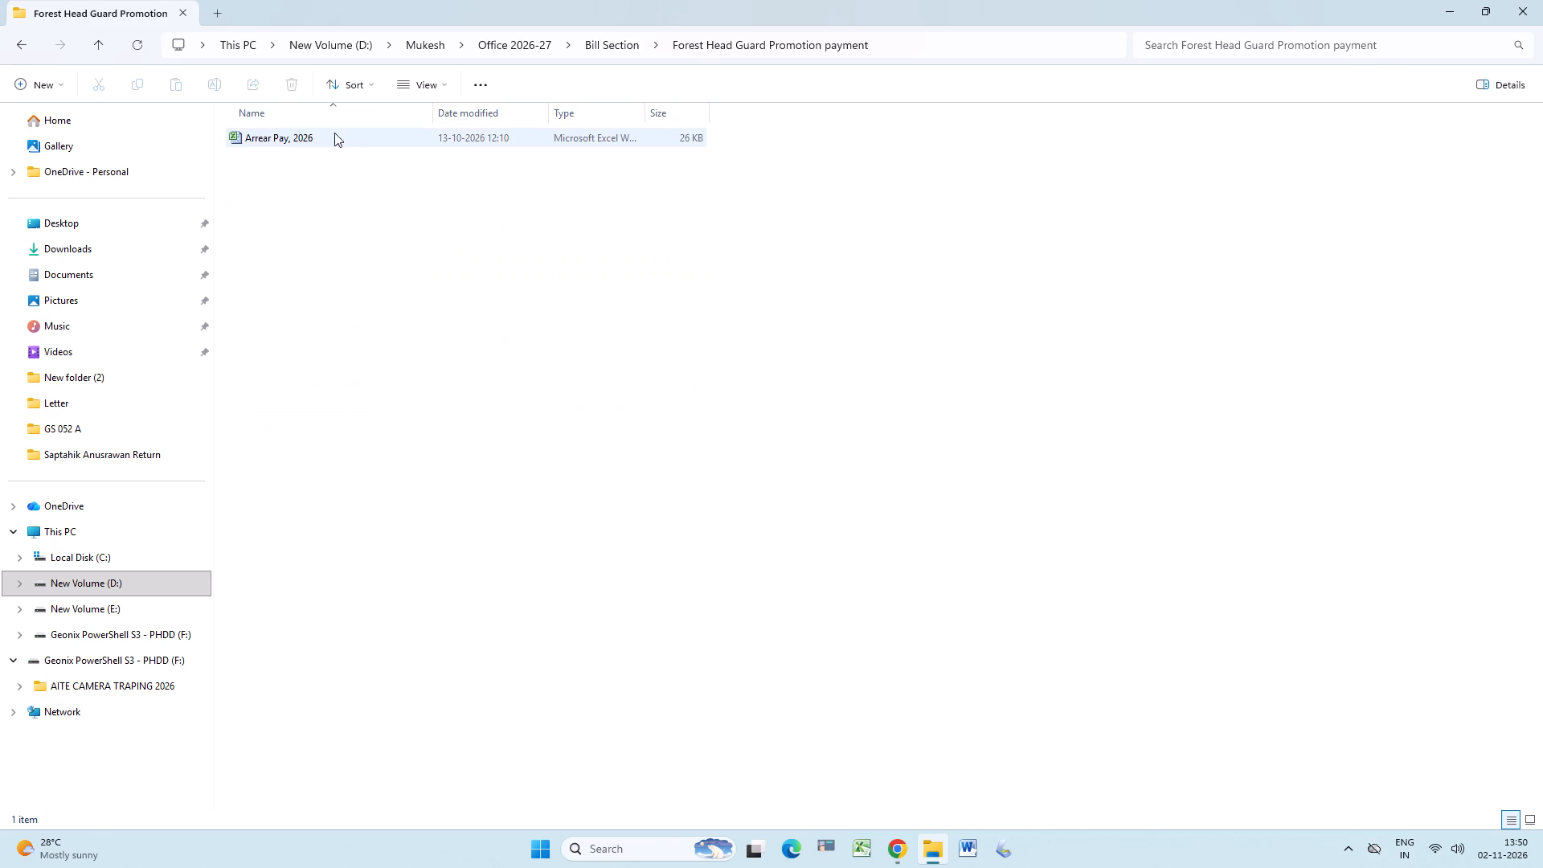
{"action": "left_click", "coordinate": [325, 128]}
{"action": "key", "text": "Return"}
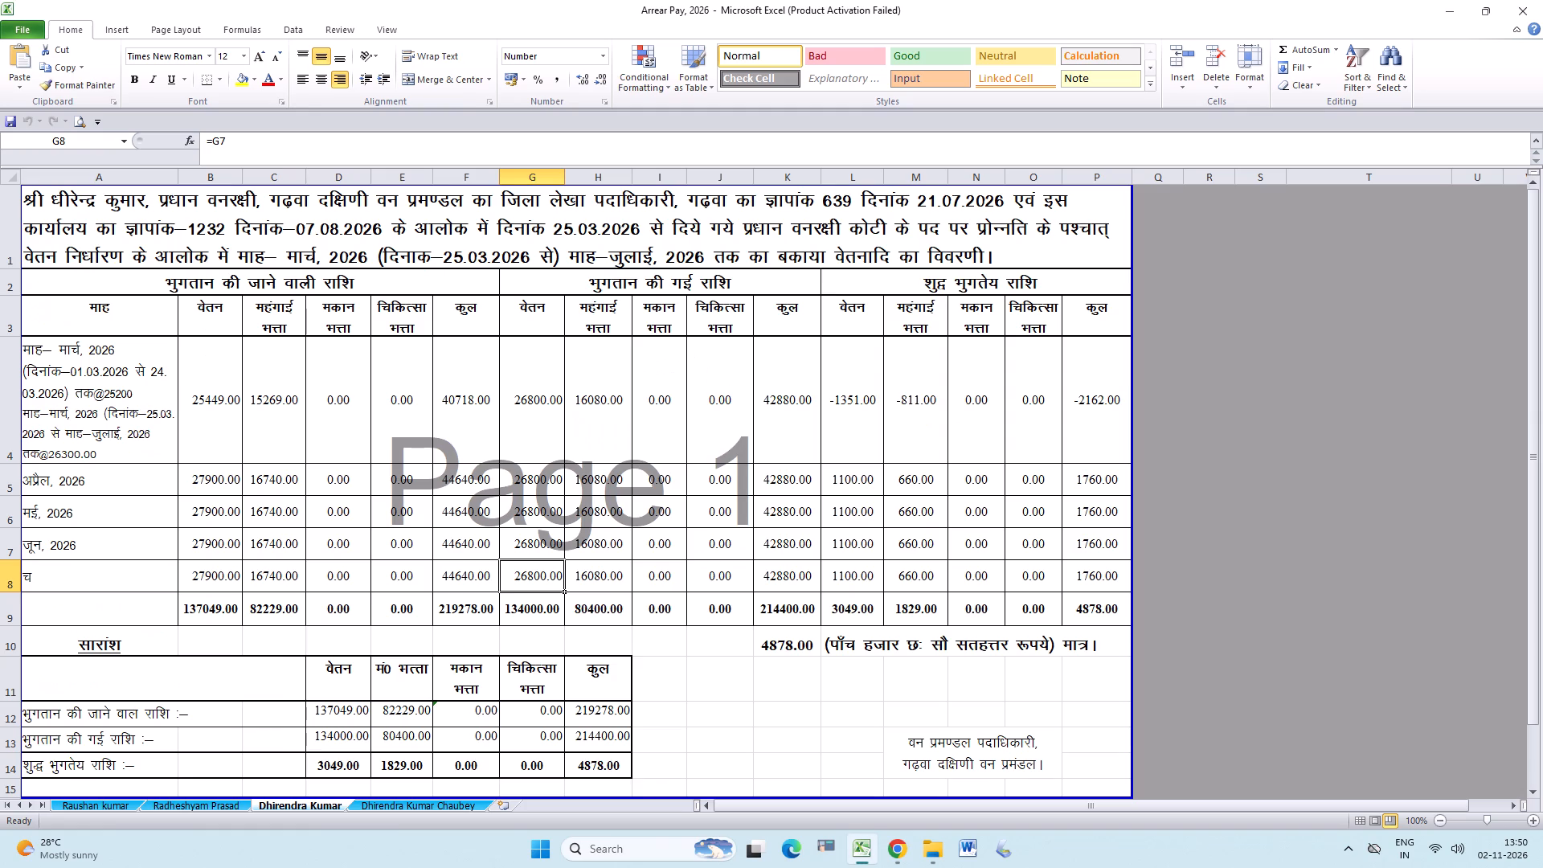
{"action": "key", "text": "Return"}
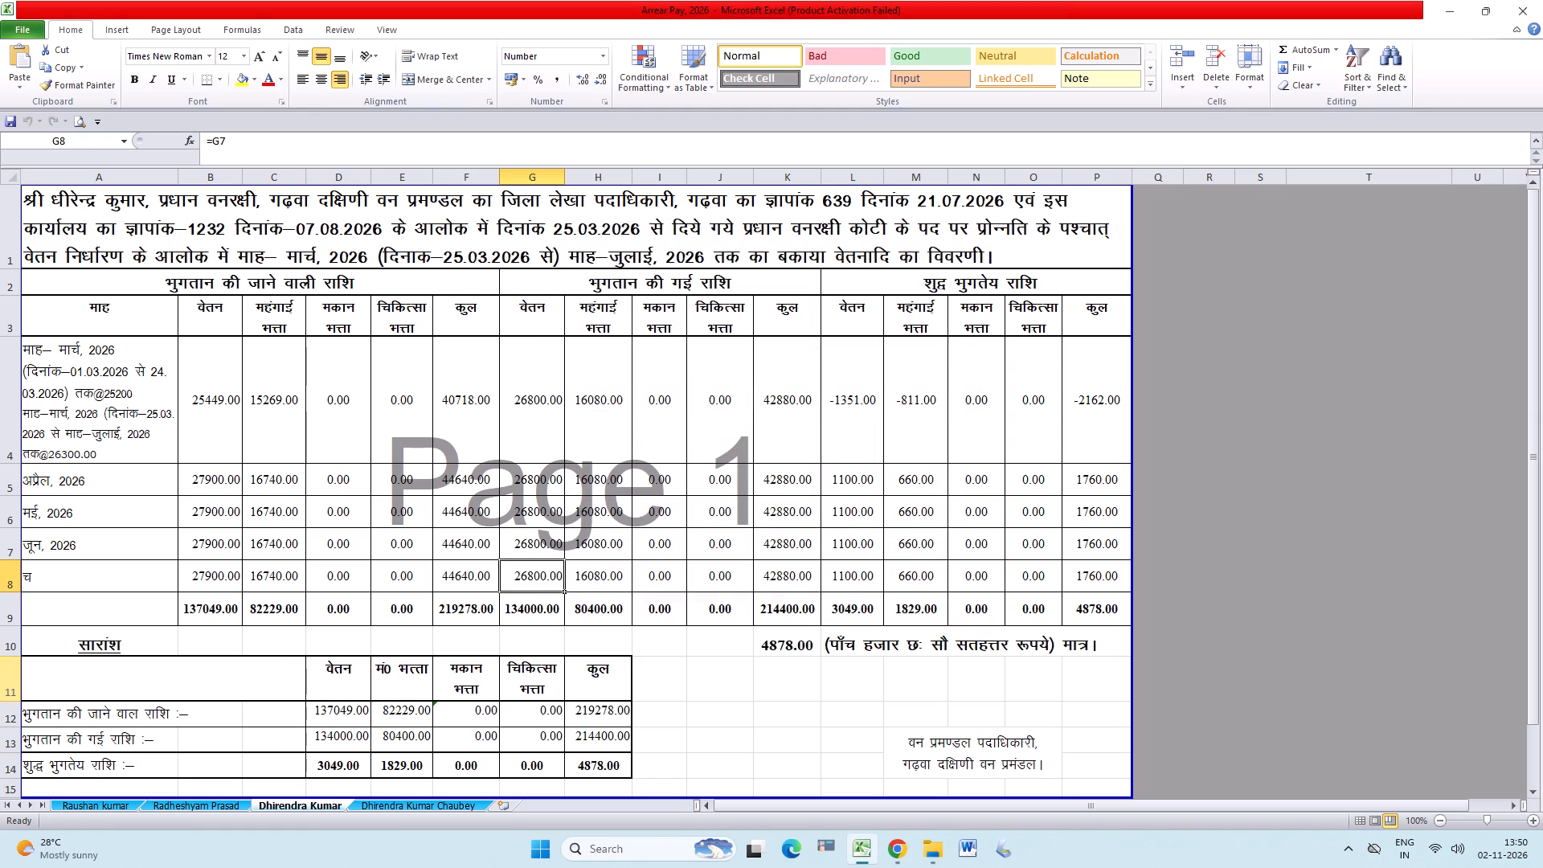
Replace the July month name with 31-03- in cell A4's second period, making its end date 31-03-2026, and save the workbook.
{"action": "scroll", "coordinate": [93, 558], "scroll_direction": "up", "scroll_amount": 3}
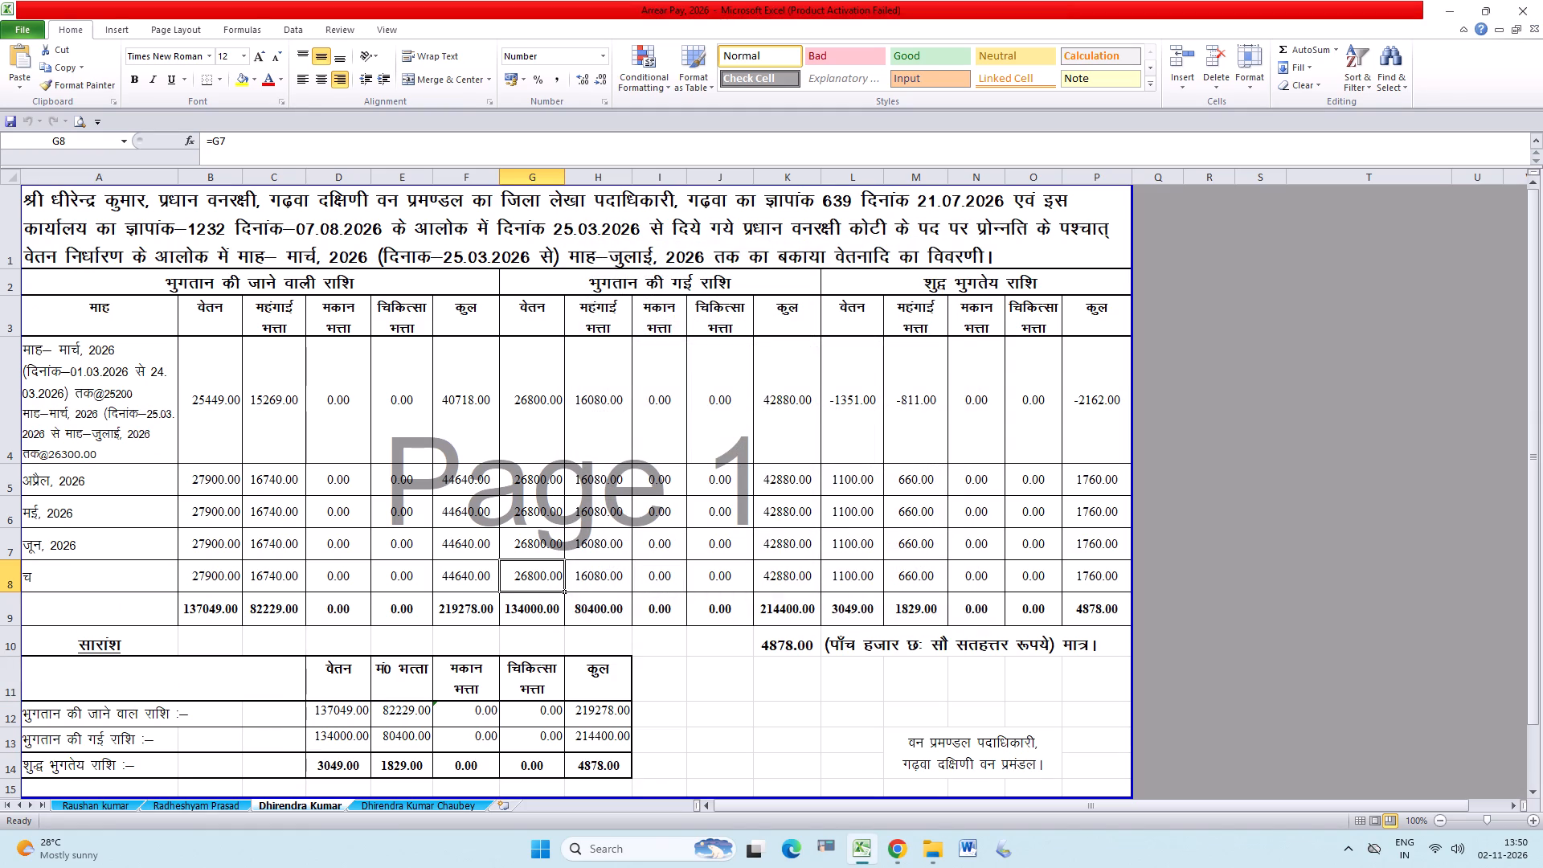
{"action": "double_click", "coordinate": [89, 450]}
{"action": "double_click", "coordinate": [85, 444]}
{"action": "left_click", "coordinate": [90, 432]}
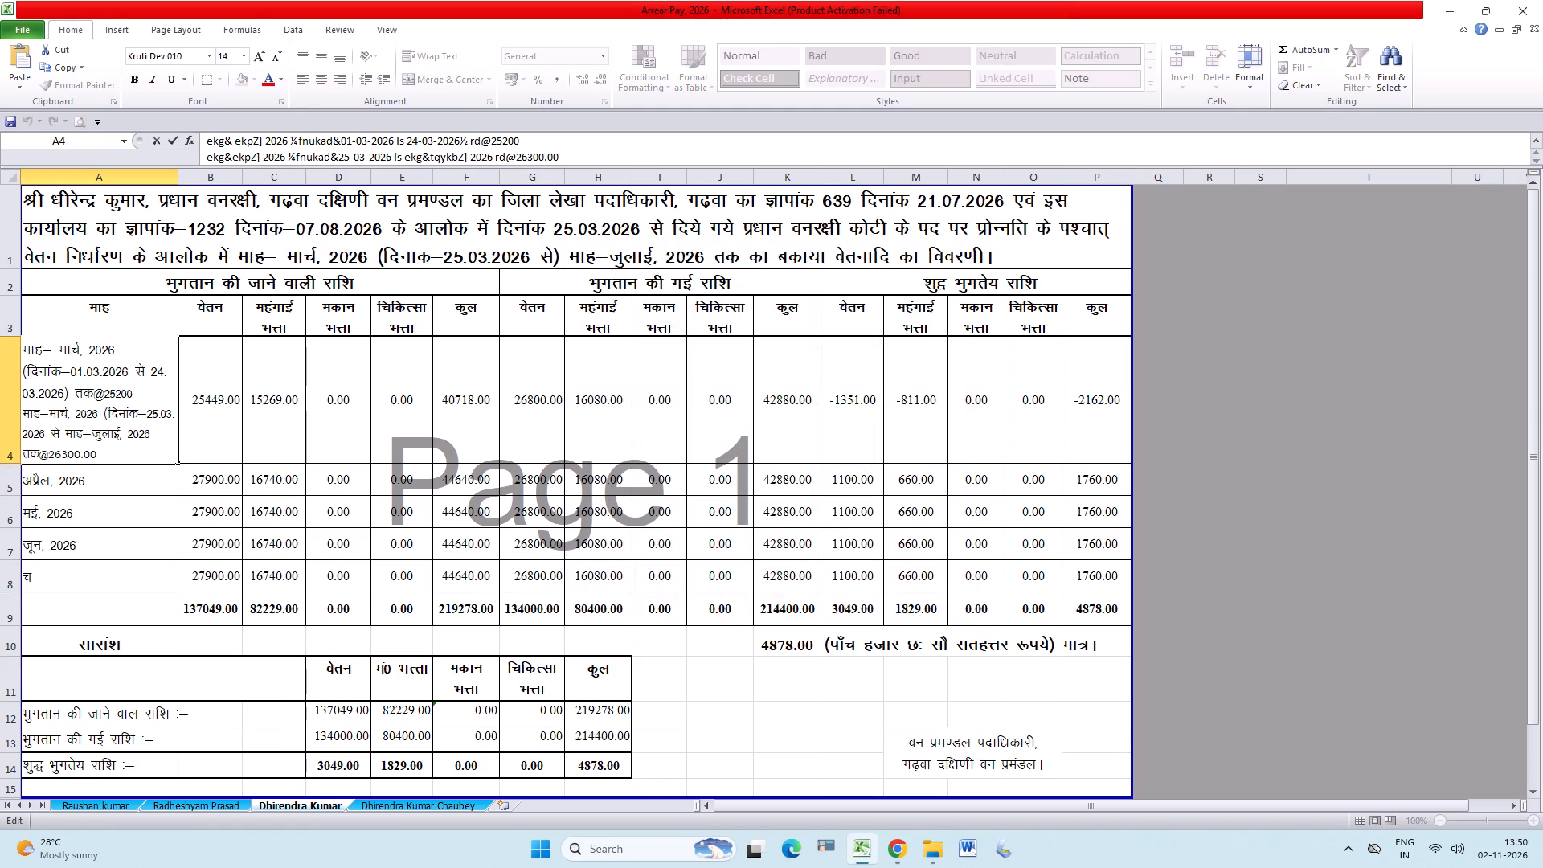
{"action": "key", "text": "ctrl+shift+Right"}
{"action": "key", "text": "ctrl+shift+Right"}
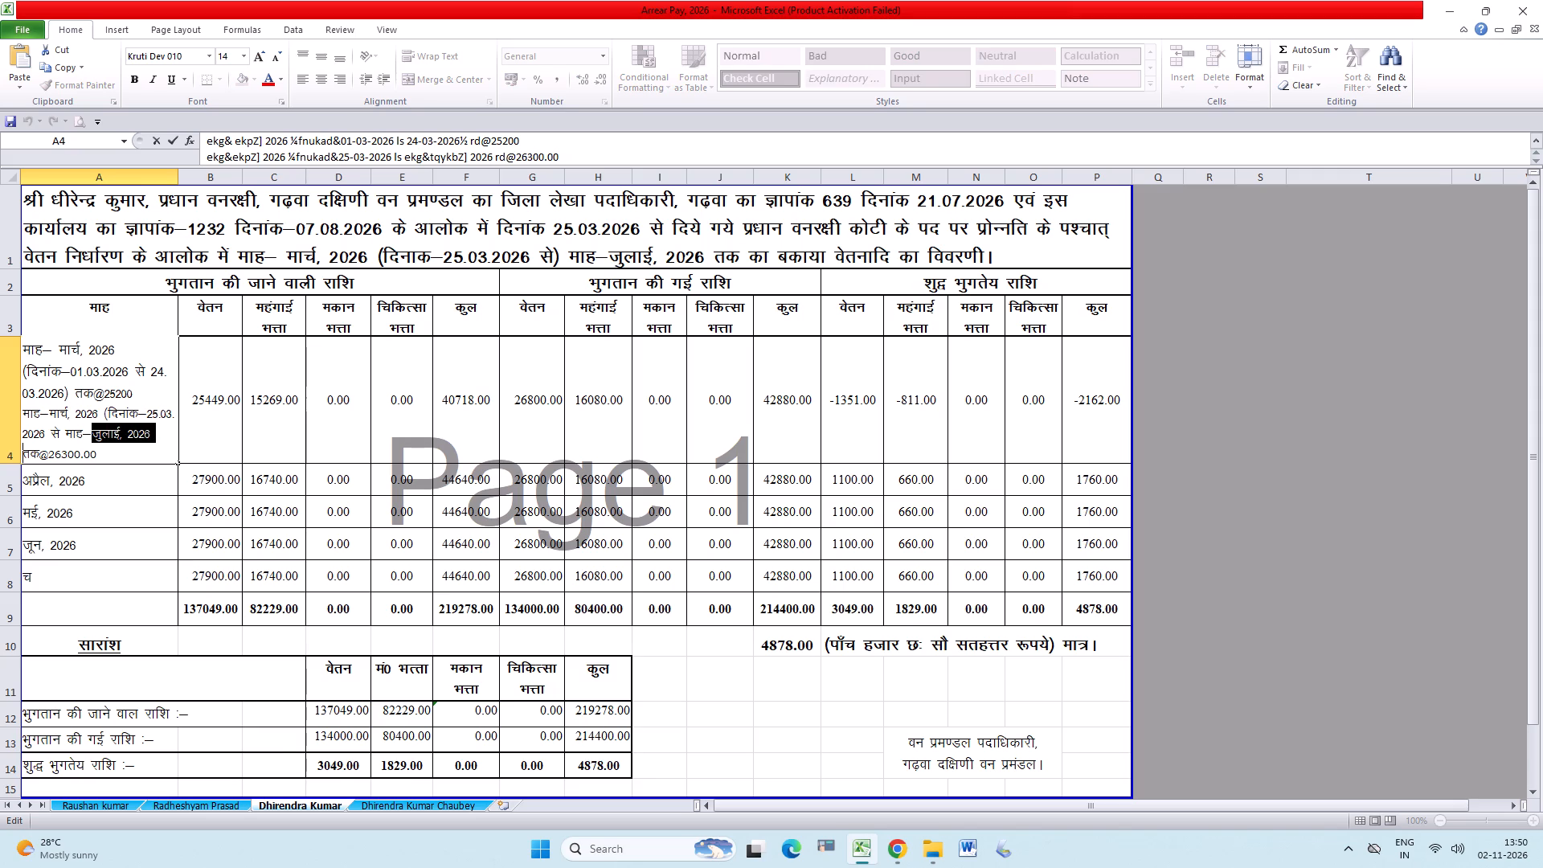
{"action": "key", "text": "ctrl+shift+Left"}
{"action": "key", "text": "shift+Left"}
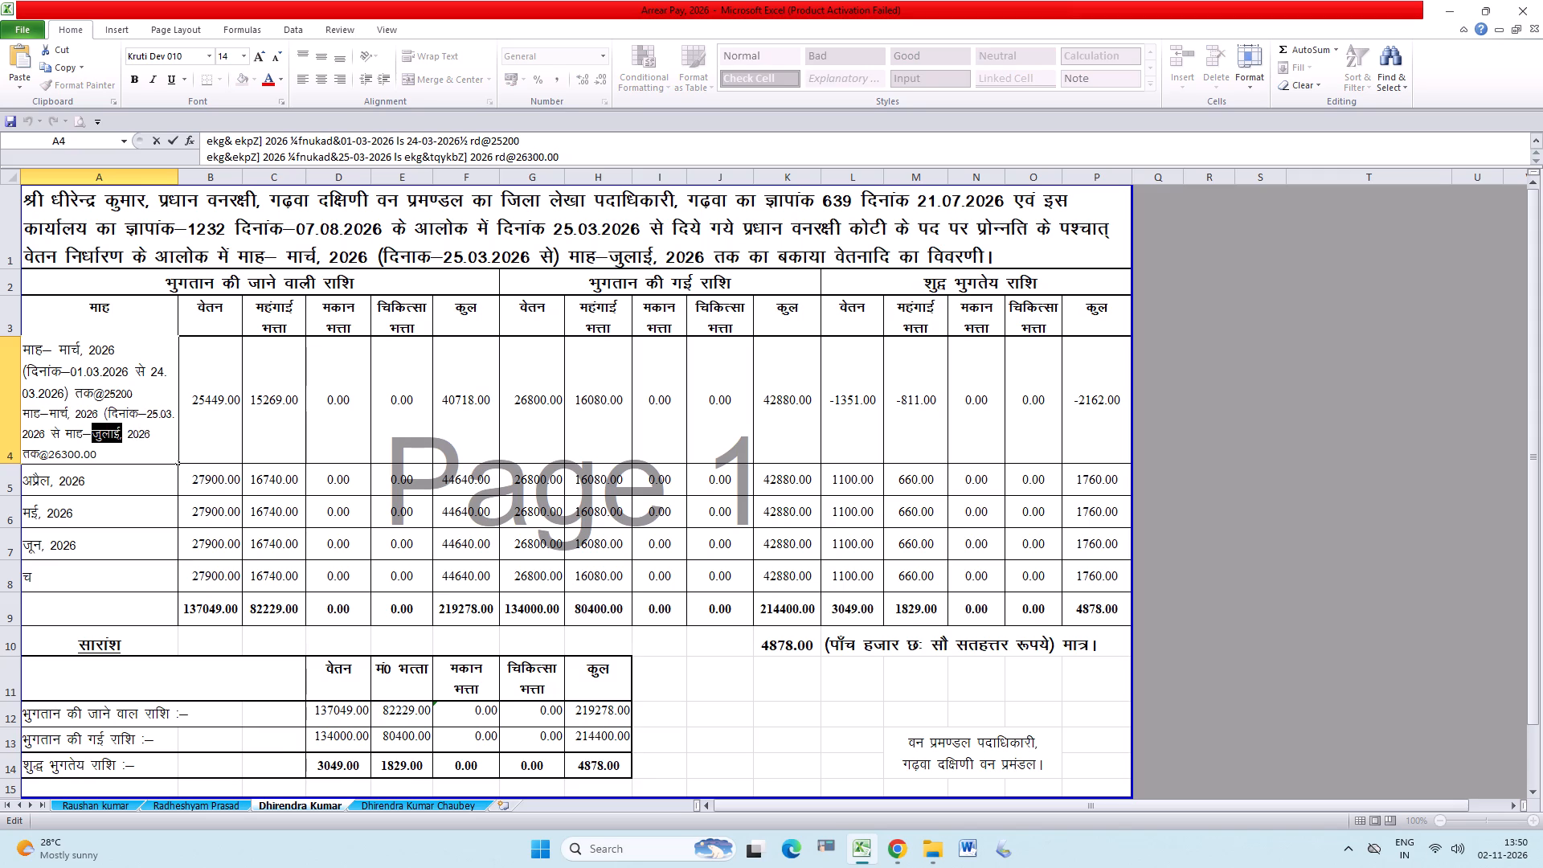
{"action": "type", "text": "31"}
{"action": "type", "text": "-03-"}
{"action": "key", "text": "Delete"}
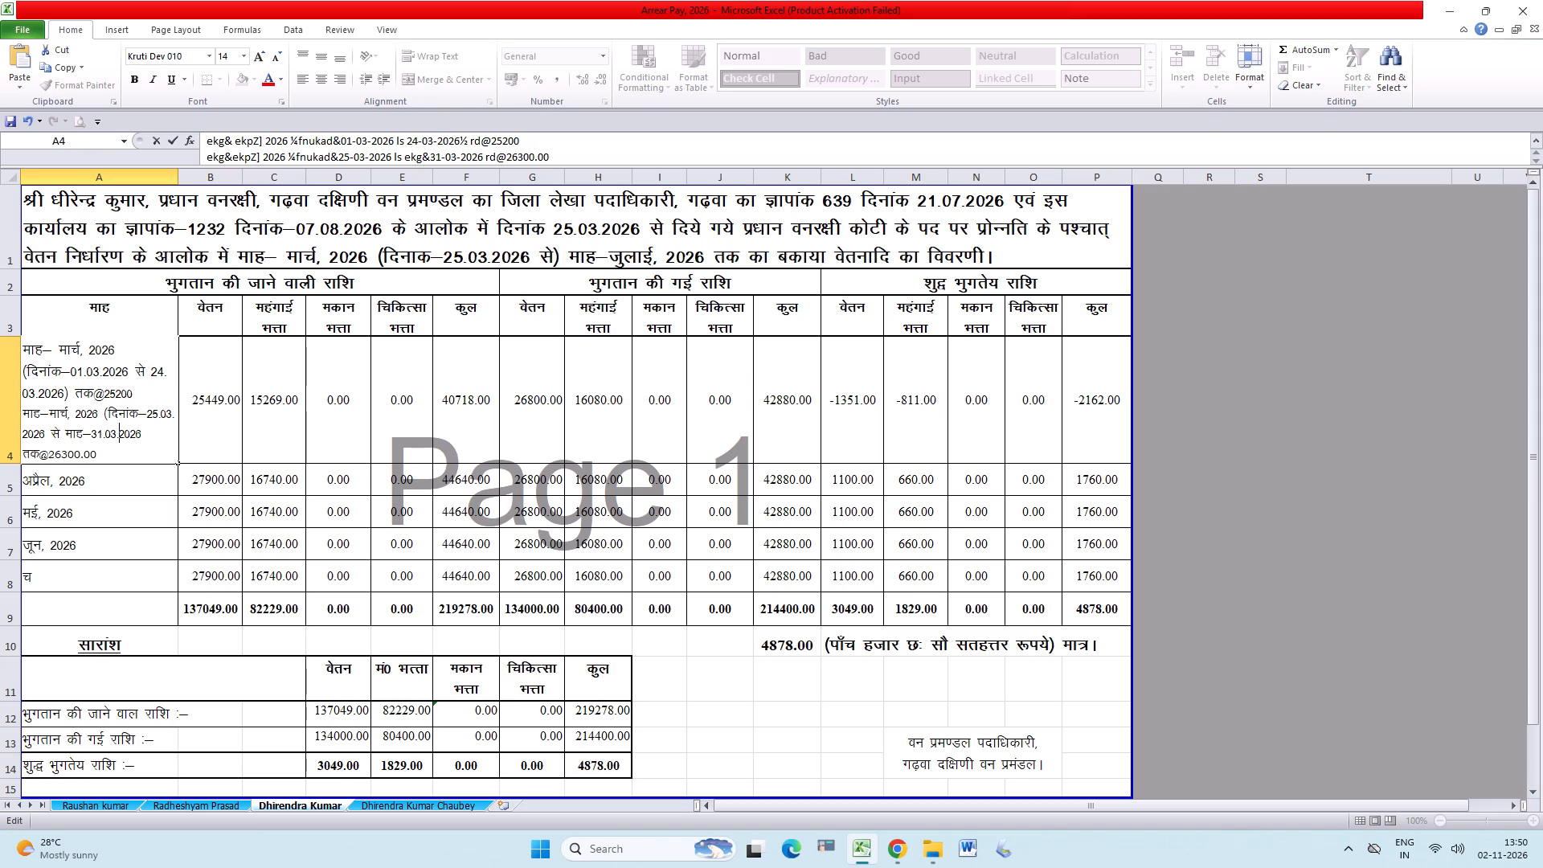
{"action": "key", "text": "Tab"}
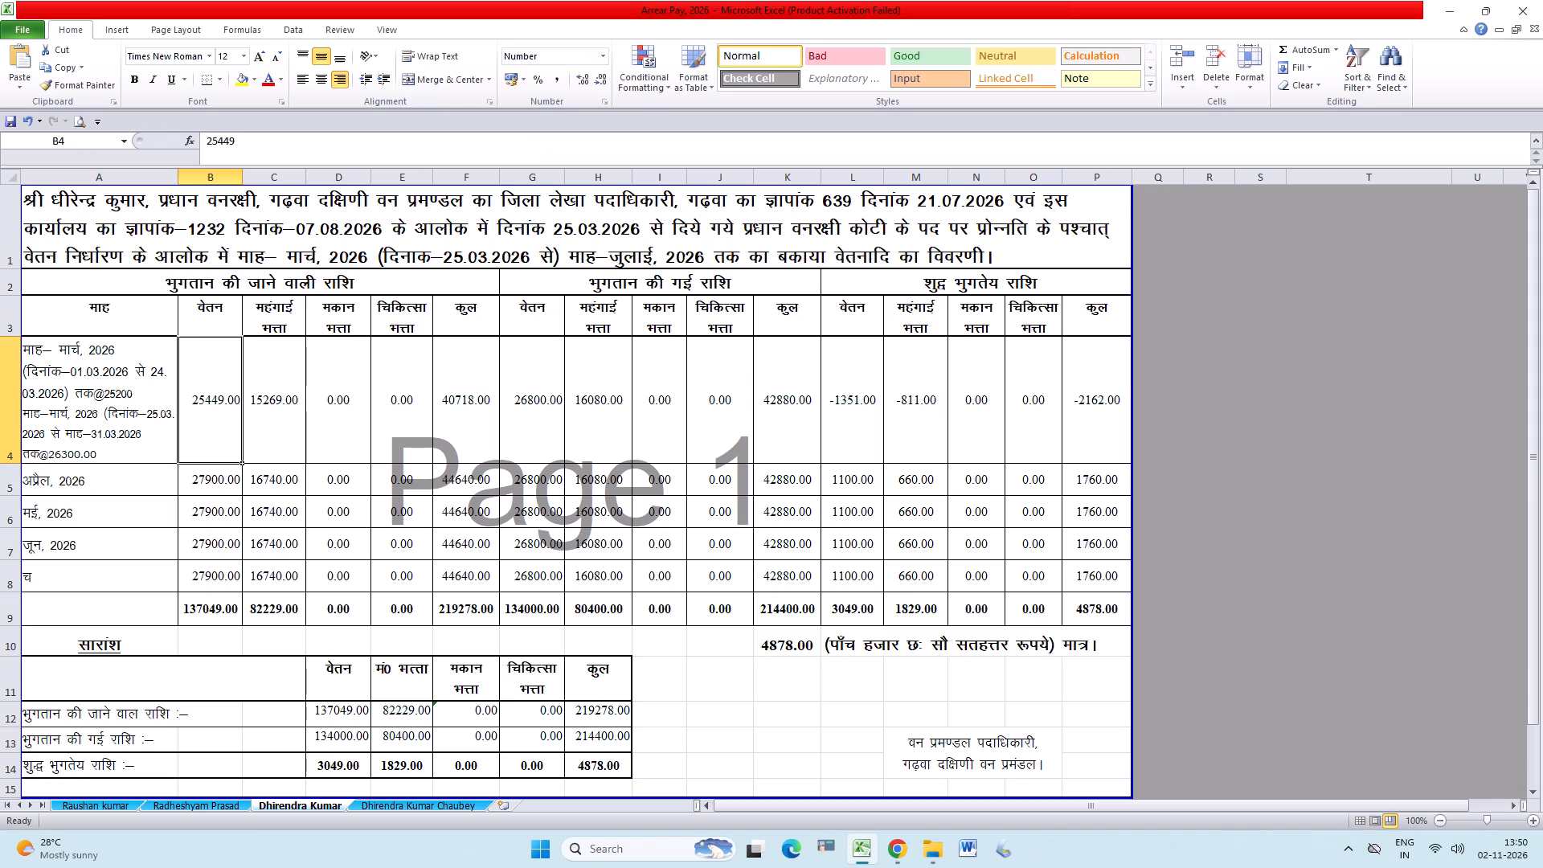
{"action": "key", "text": "ctrl+s"}
{"action": "key", "text": "ctrl+s"}
{"action": "key", "text": "ctrl+s"}
Review the first employee's arrear sheet for comparison, and return to the third sheet.
{"action": "key", "text": "ctrl+Page_Up"}
{"action": "key", "text": "ctrl+Page_Up"}
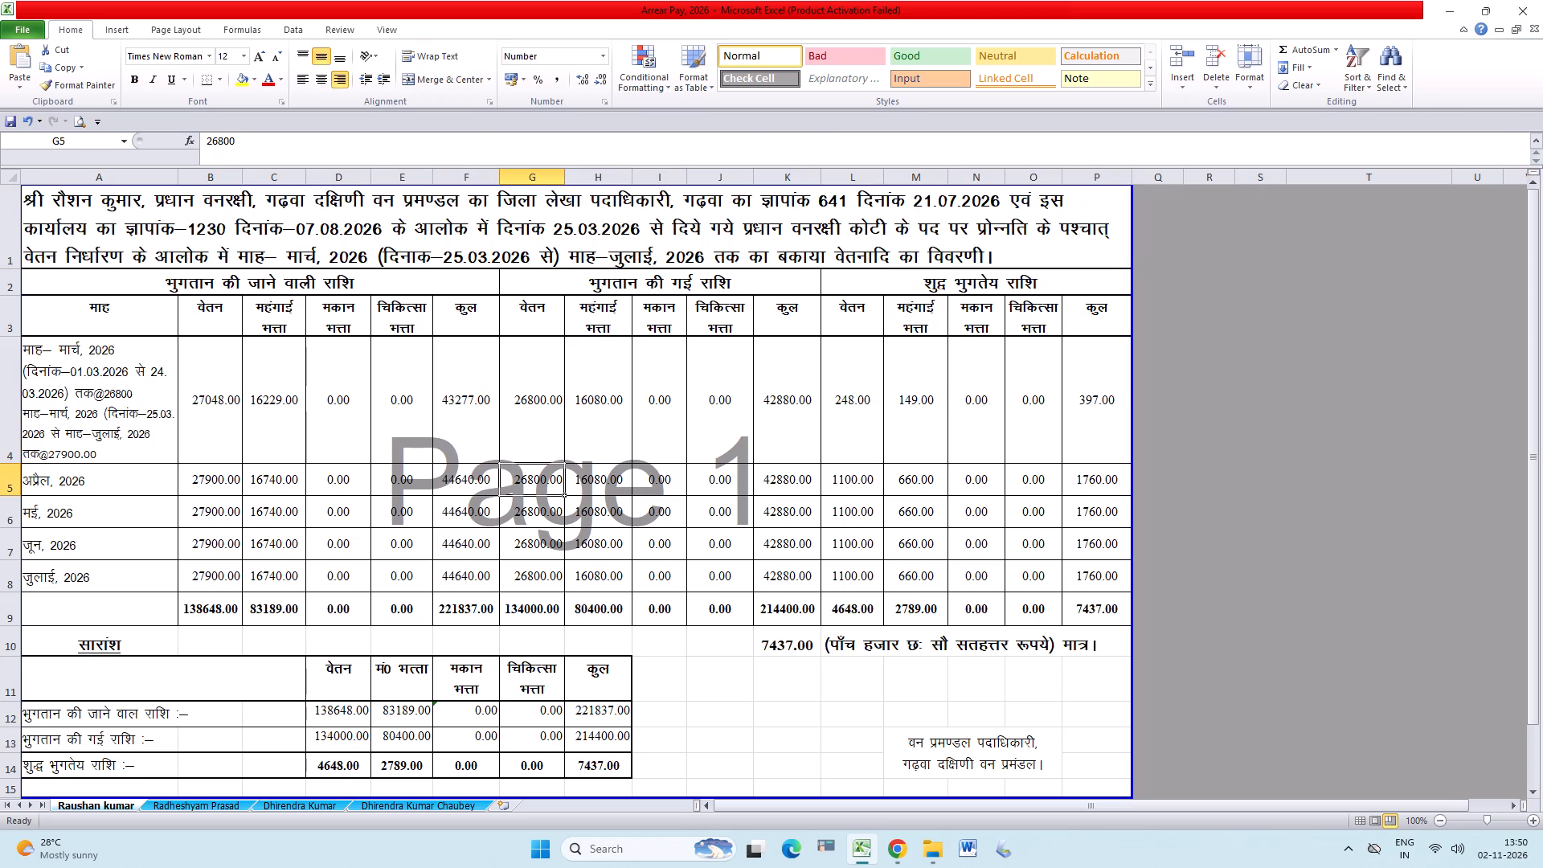
{"action": "key", "text": "ctrl+s"}
{"action": "key", "text": "Right"}
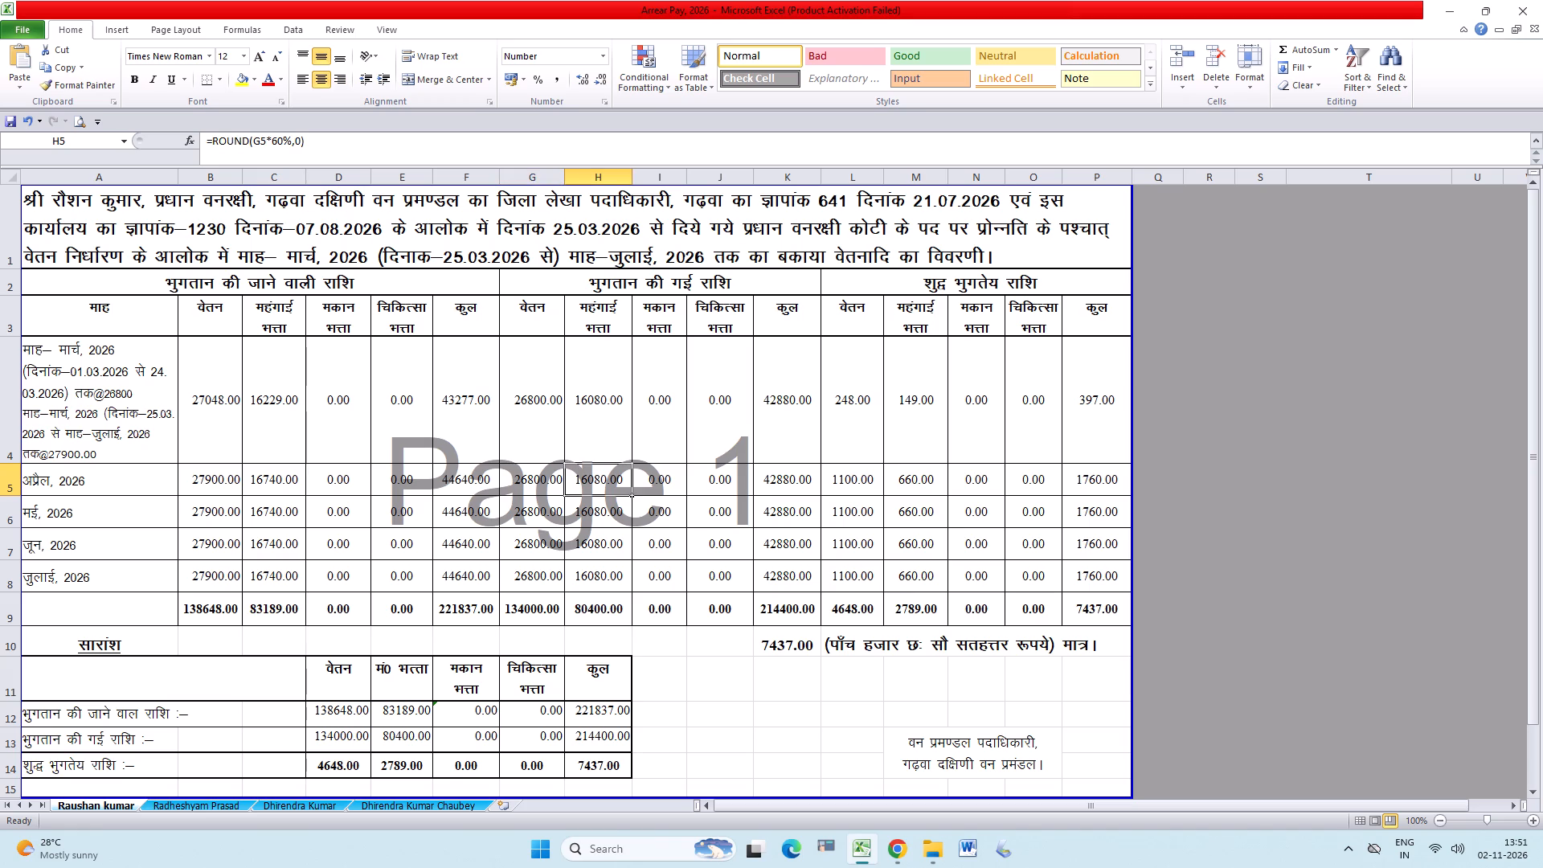
{"action": "key", "text": "ctrl+Page_Up"}
{"action": "key", "text": "ctrl+Page_Up"}
{"action": "key", "text": "ctrl+Page_Down"}
{"action": "key", "text": "ctrl+Page_Down"}
{"action": "key", "text": "ctrl+s"}
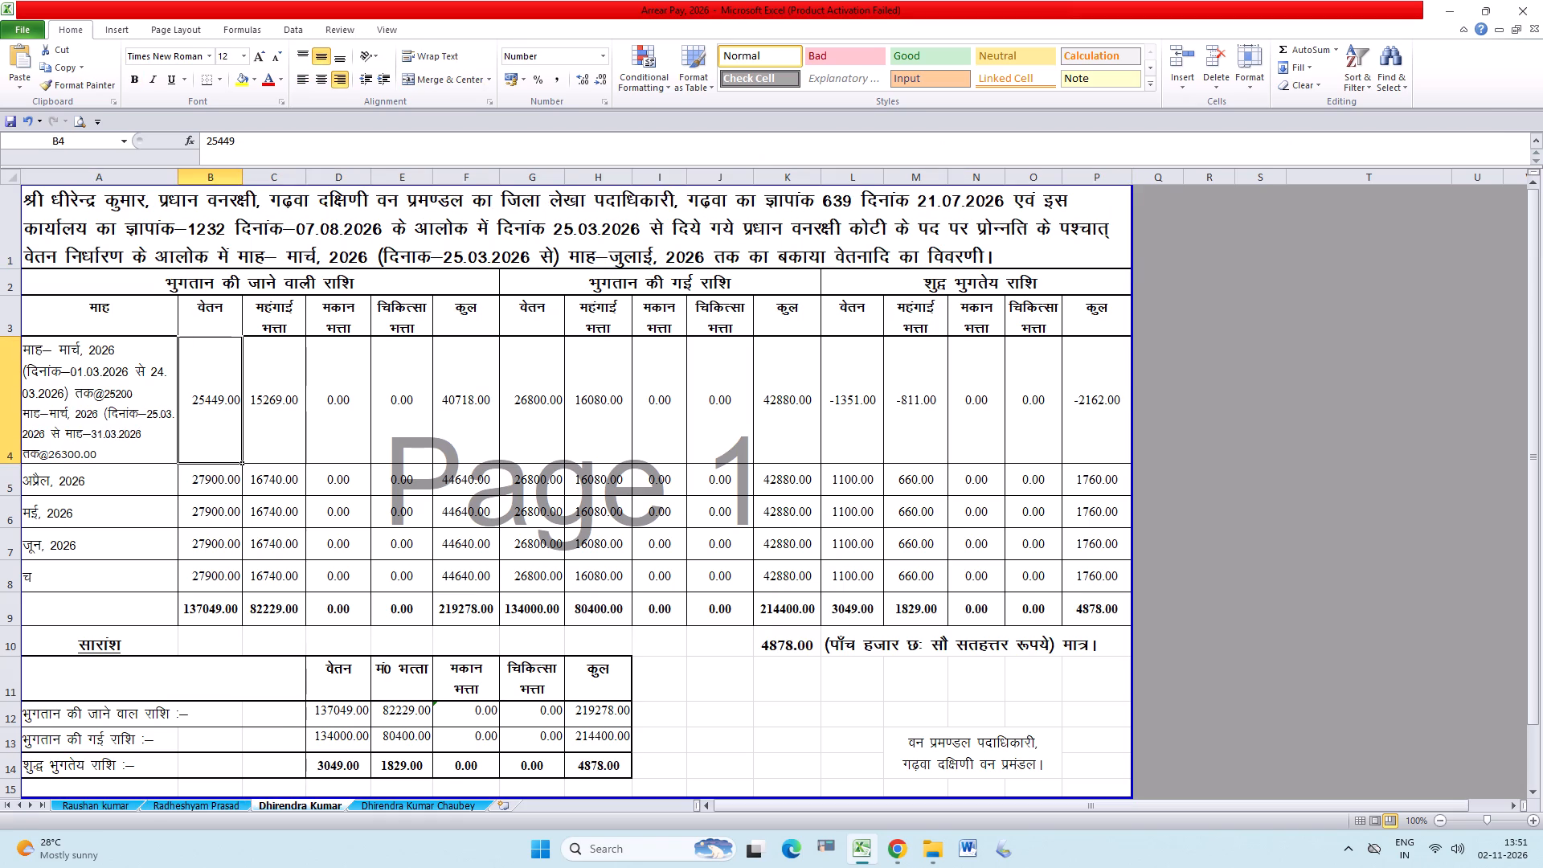
Set the payable medical allowance to 500 for every month in cells E4 to E8.
{"action": "left_click", "coordinate": [406, 484]}
{"action": "type", "text": "500"}
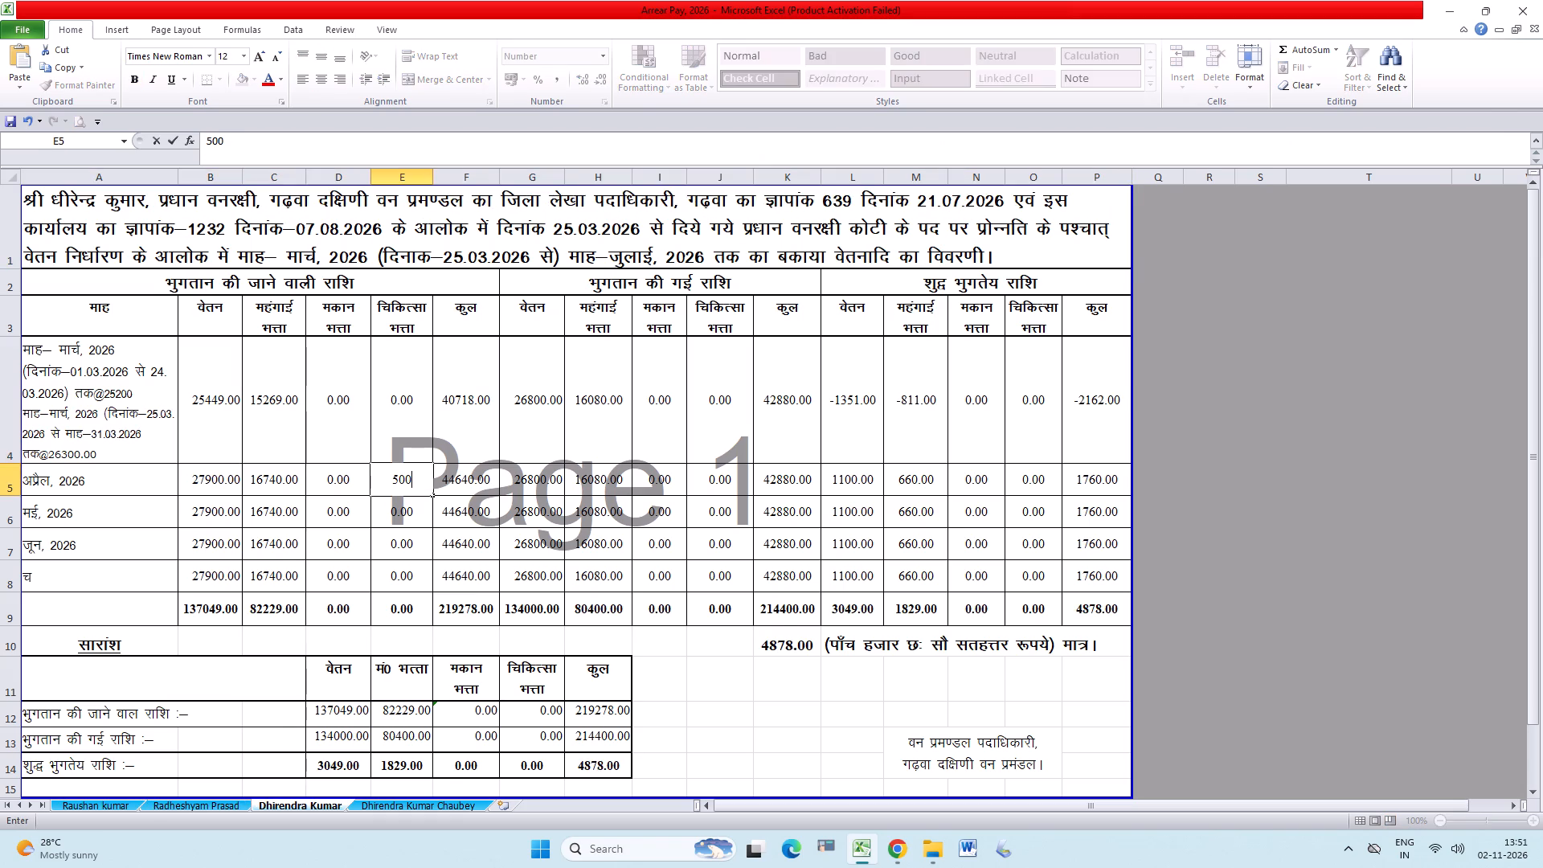
{"action": "key", "text": "Return"}
{"action": "key", "text": "Up"}
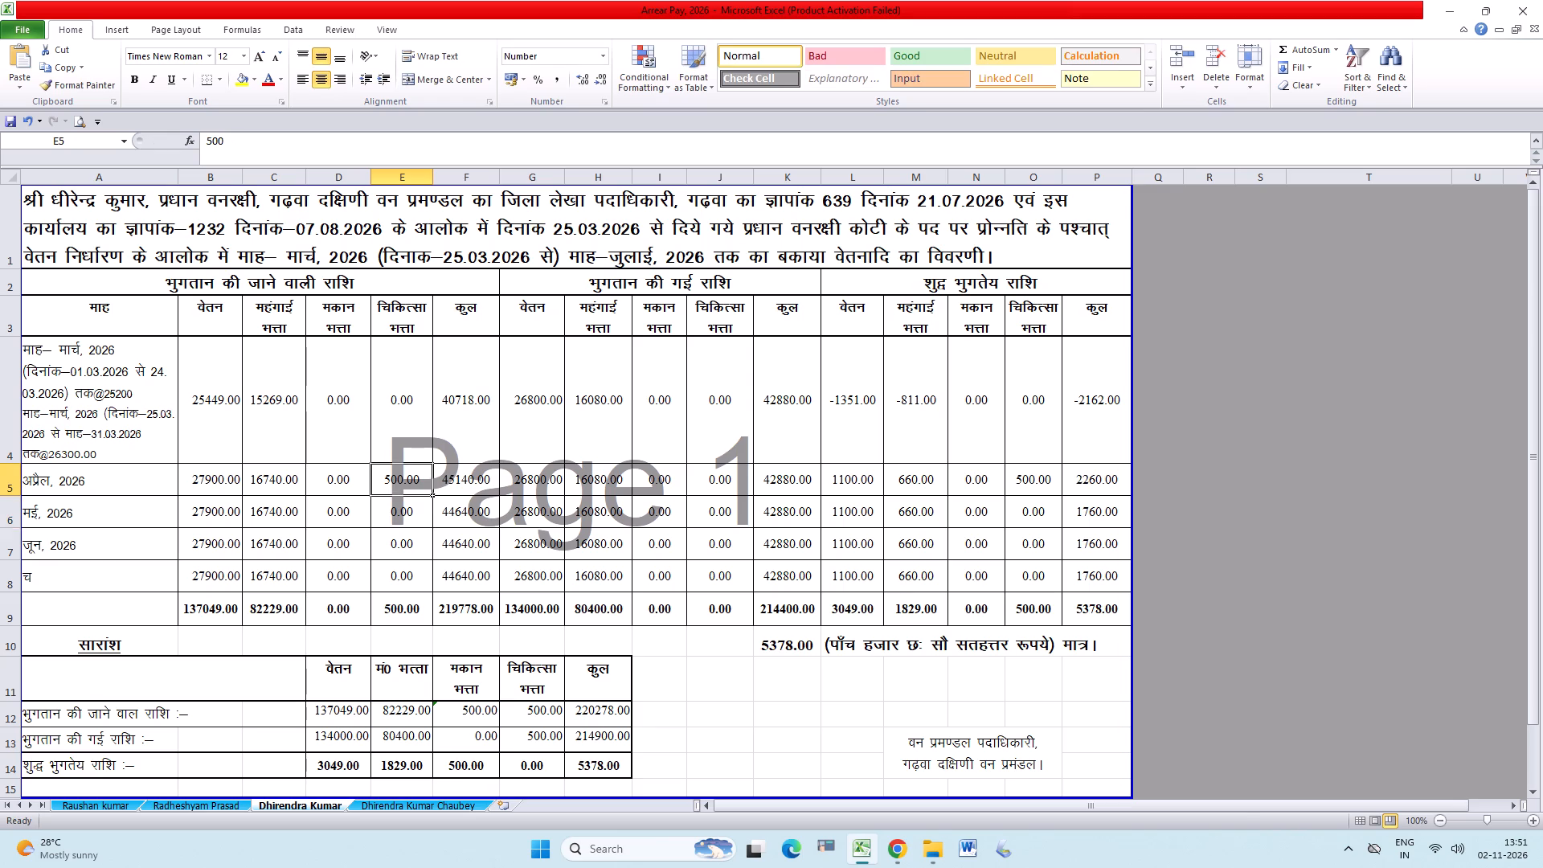
{"action": "key", "text": "shift+Down"}
{"action": "key", "text": "shift+Down"}
{"action": "key", "text": "shift+Down"}
{"action": "key", "text": "ctrl+d"}
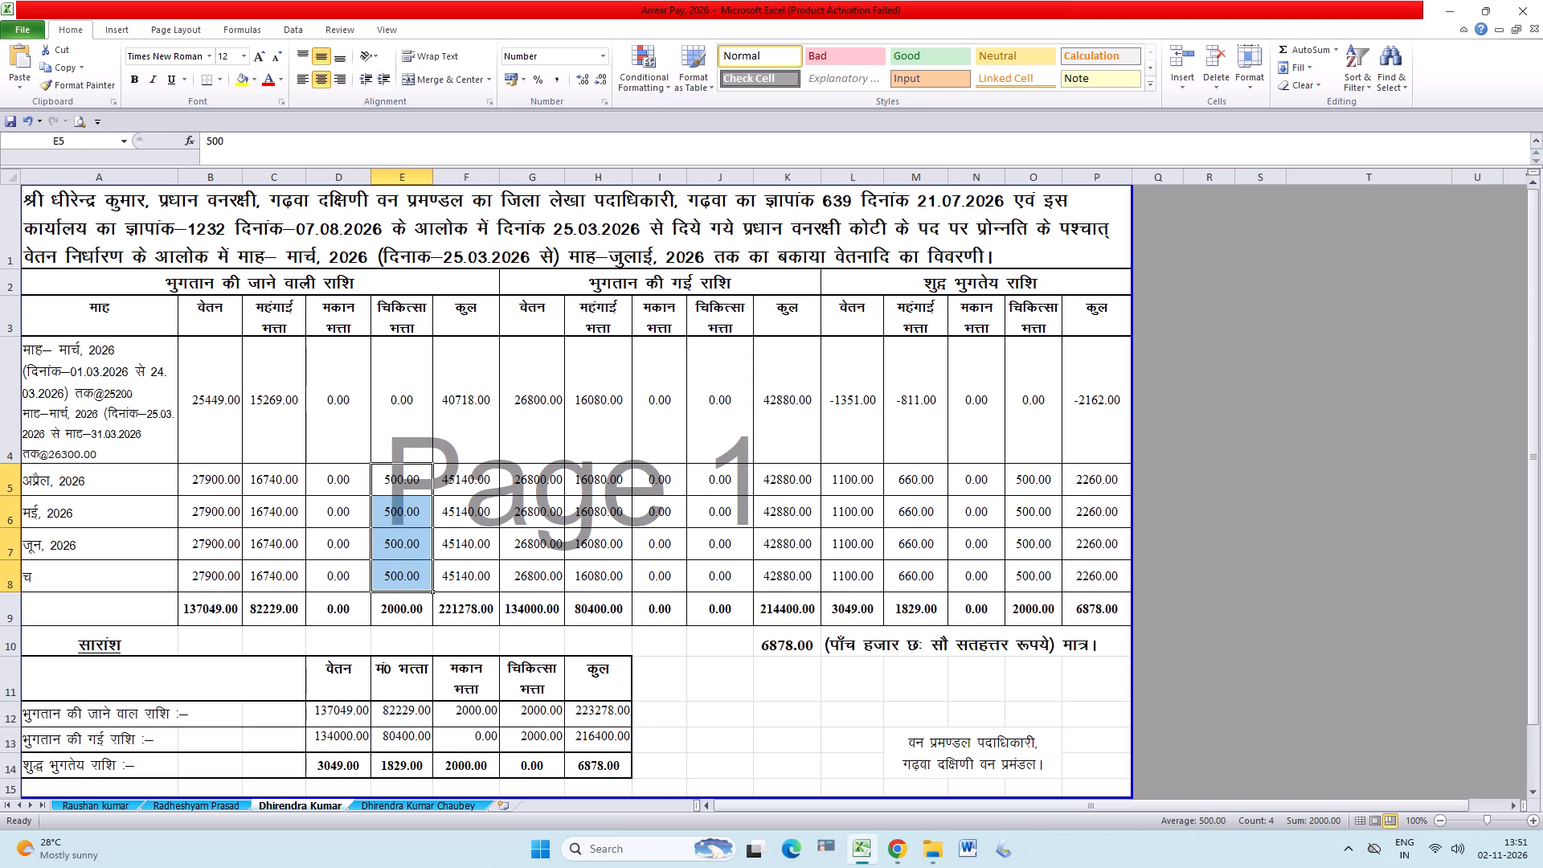
{"action": "left_click", "coordinate": [396, 410]}
{"action": "type", "text": "500"}
{"action": "key", "text": "Tab"}
Enter 500 as March's already-paid medical allowance in cell J4.
{"action": "key", "text": "Tab"}
{"action": "key", "text": "Tab"}
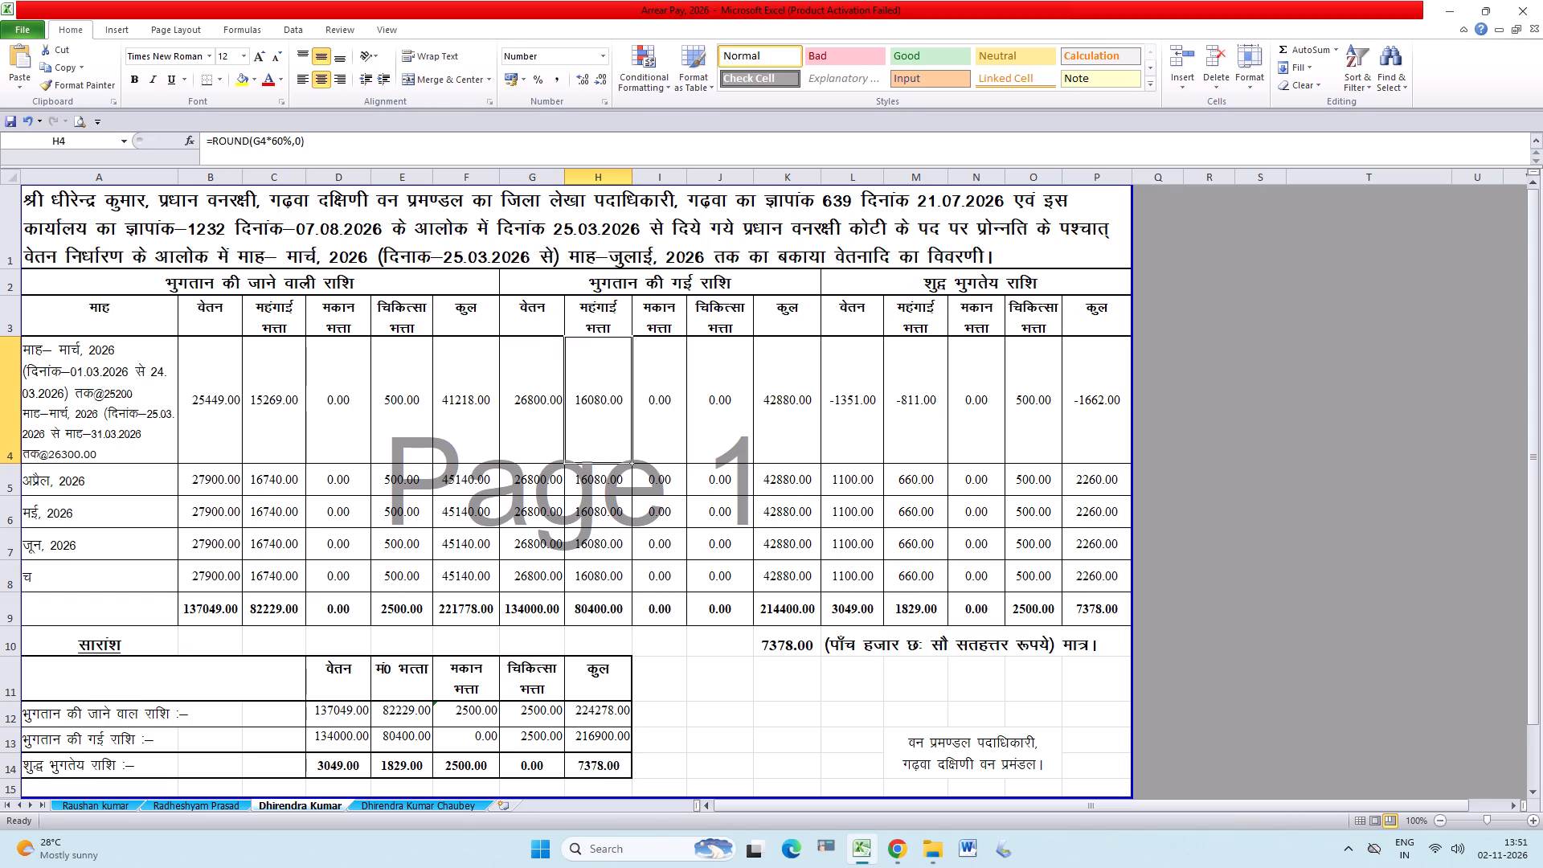
{"action": "key", "text": "Tab"}
{"action": "key", "text": "Tab"}
{"action": "type", "text": "500"}
{"action": "key", "text": "Return"}
Fill the paid medical allowance from J4 down through J8, and save the workbook.
{"action": "key", "text": "Up"}
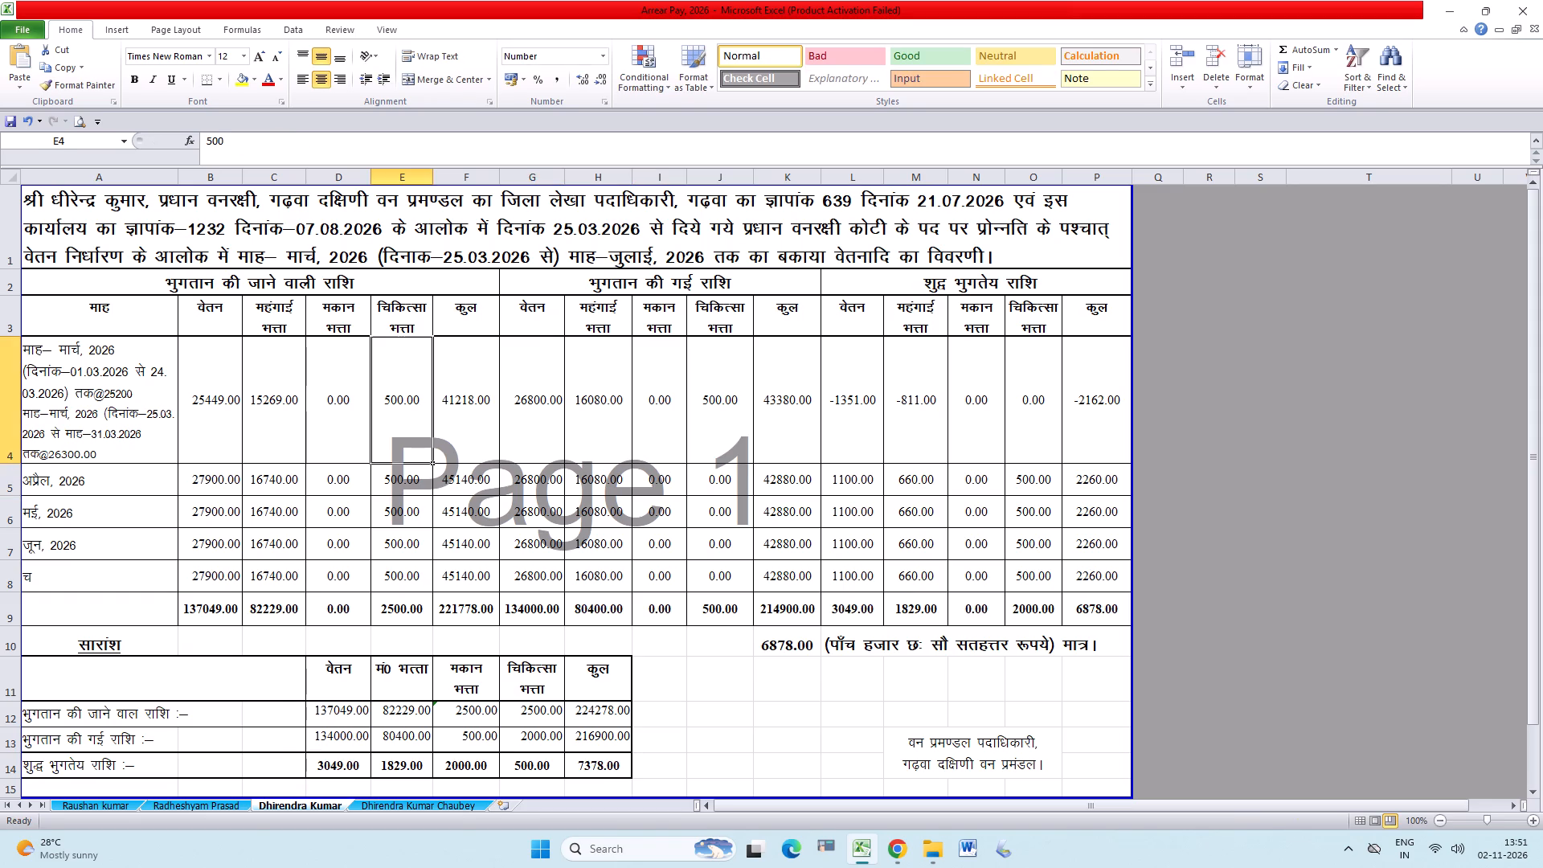
{"action": "key", "text": "Right"}
{"action": "key", "text": "Right"}
{"action": "key", "text": "Right"}
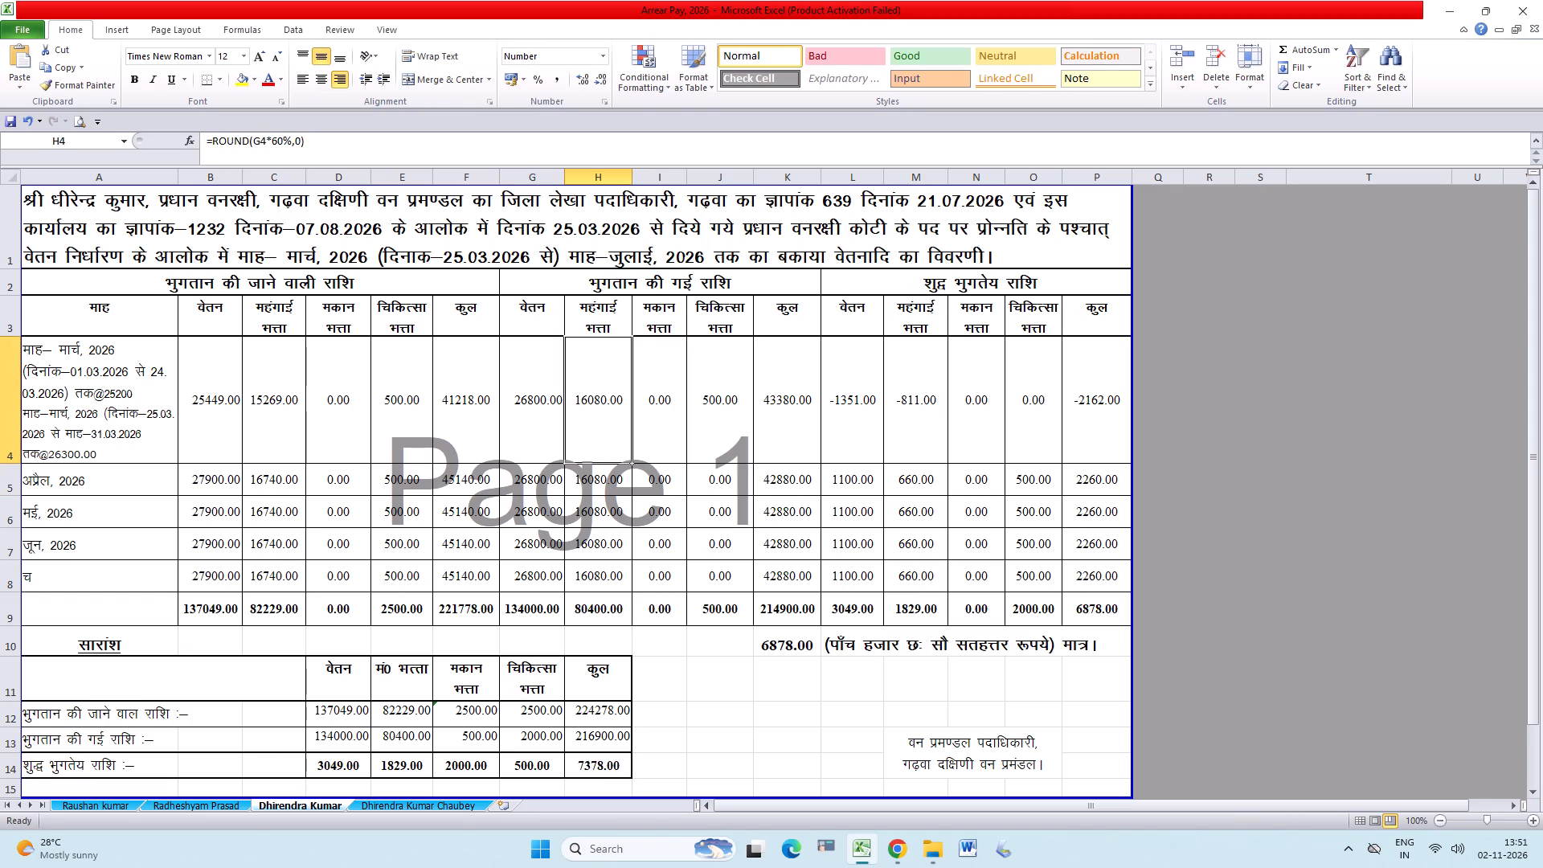
{"action": "key", "text": "Right"}
{"action": "key", "text": "Right"}
{"action": "key", "text": "shift+Down"}
{"action": "key", "text": "shift+Down"}
{"action": "key", "text": "shift+Down"}
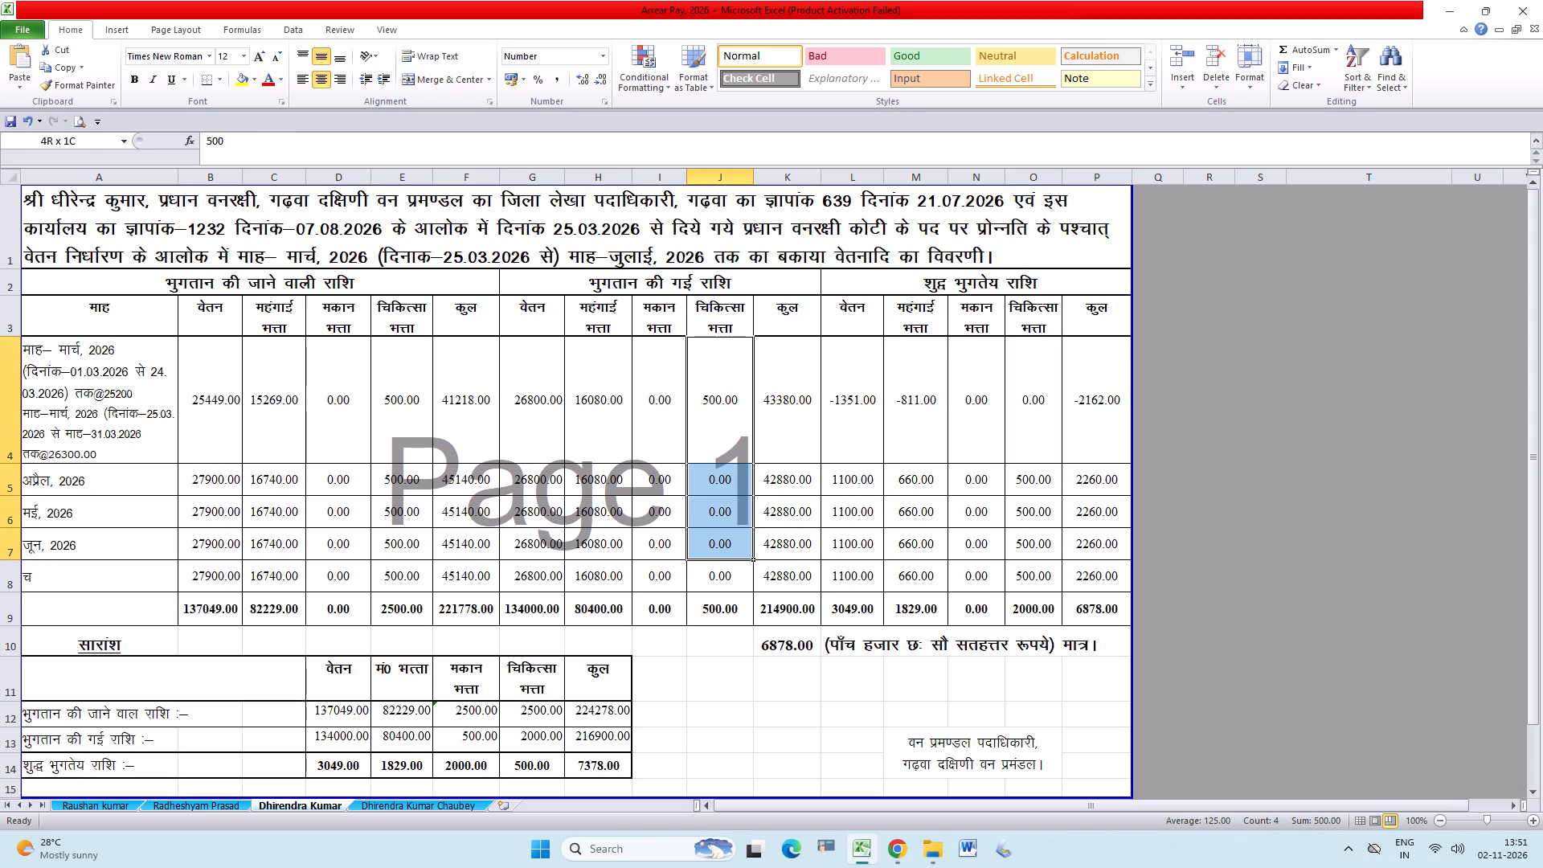
{"action": "key", "text": "shift+Down"}
{"action": "key", "text": "ctrl+d"}
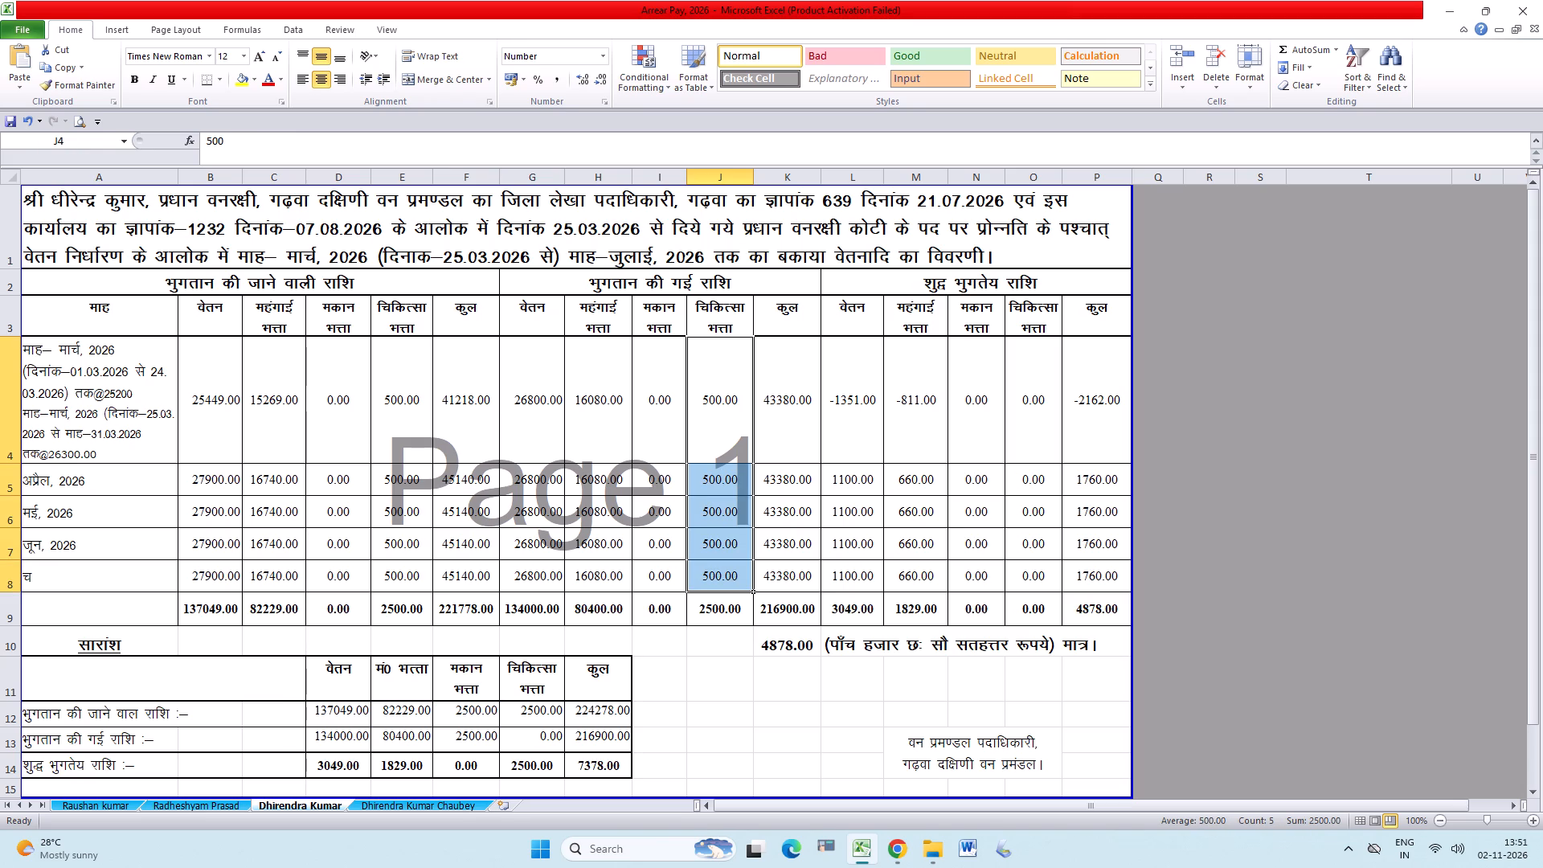
{"action": "key", "text": "ctrl+s"}
{"action": "key", "text": "ctrl+s"}
Examine the formulas for March's net payable pay and allowances in cells L4 to N4.
{"action": "key", "text": "Right"}
{"action": "key", "text": "Right"}
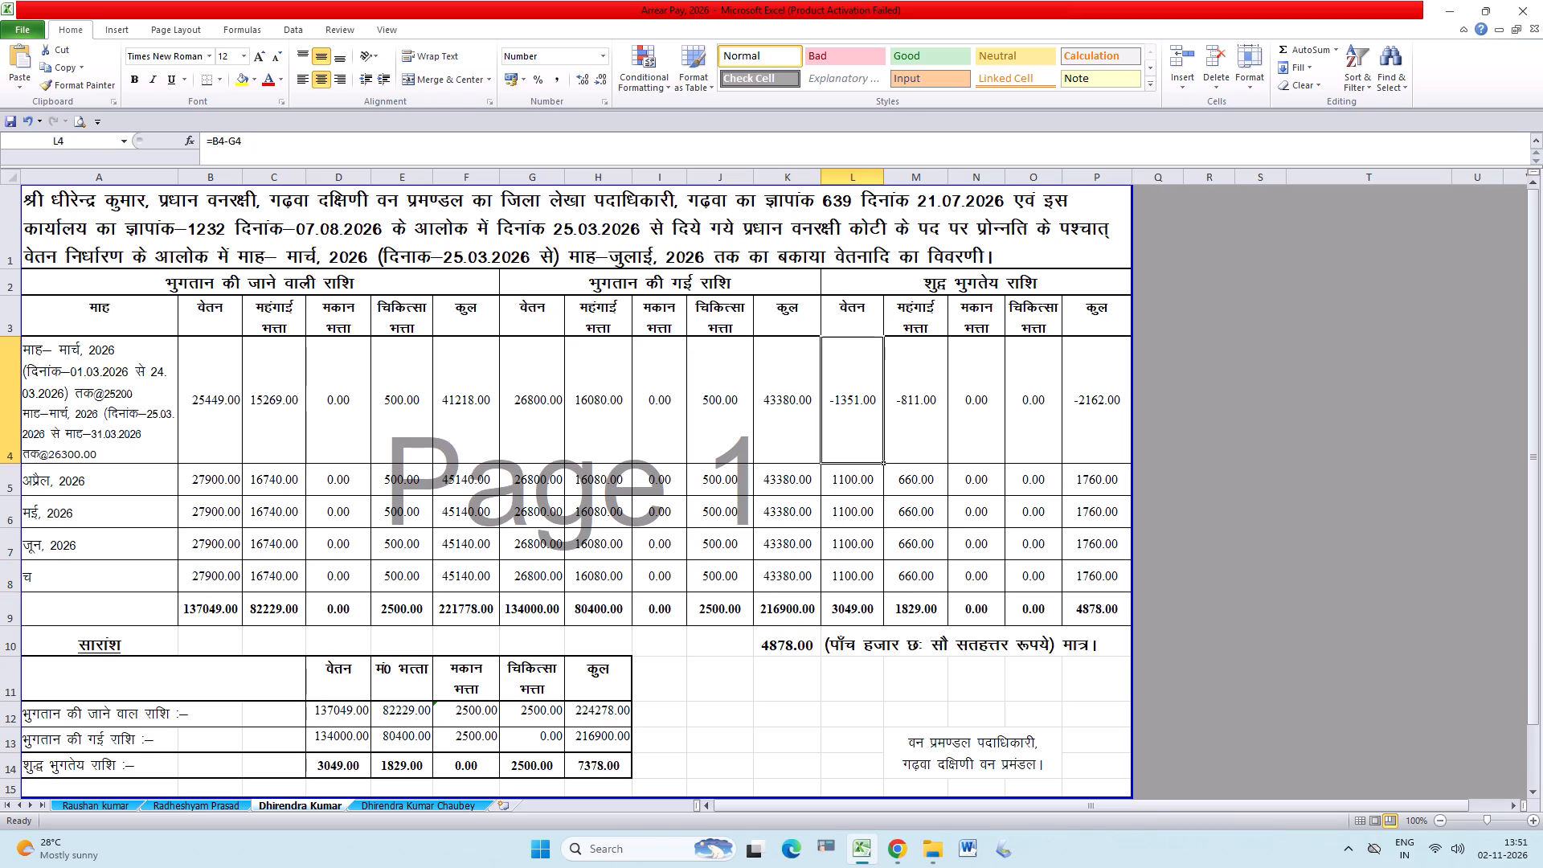
{"action": "key", "text": "Right"}
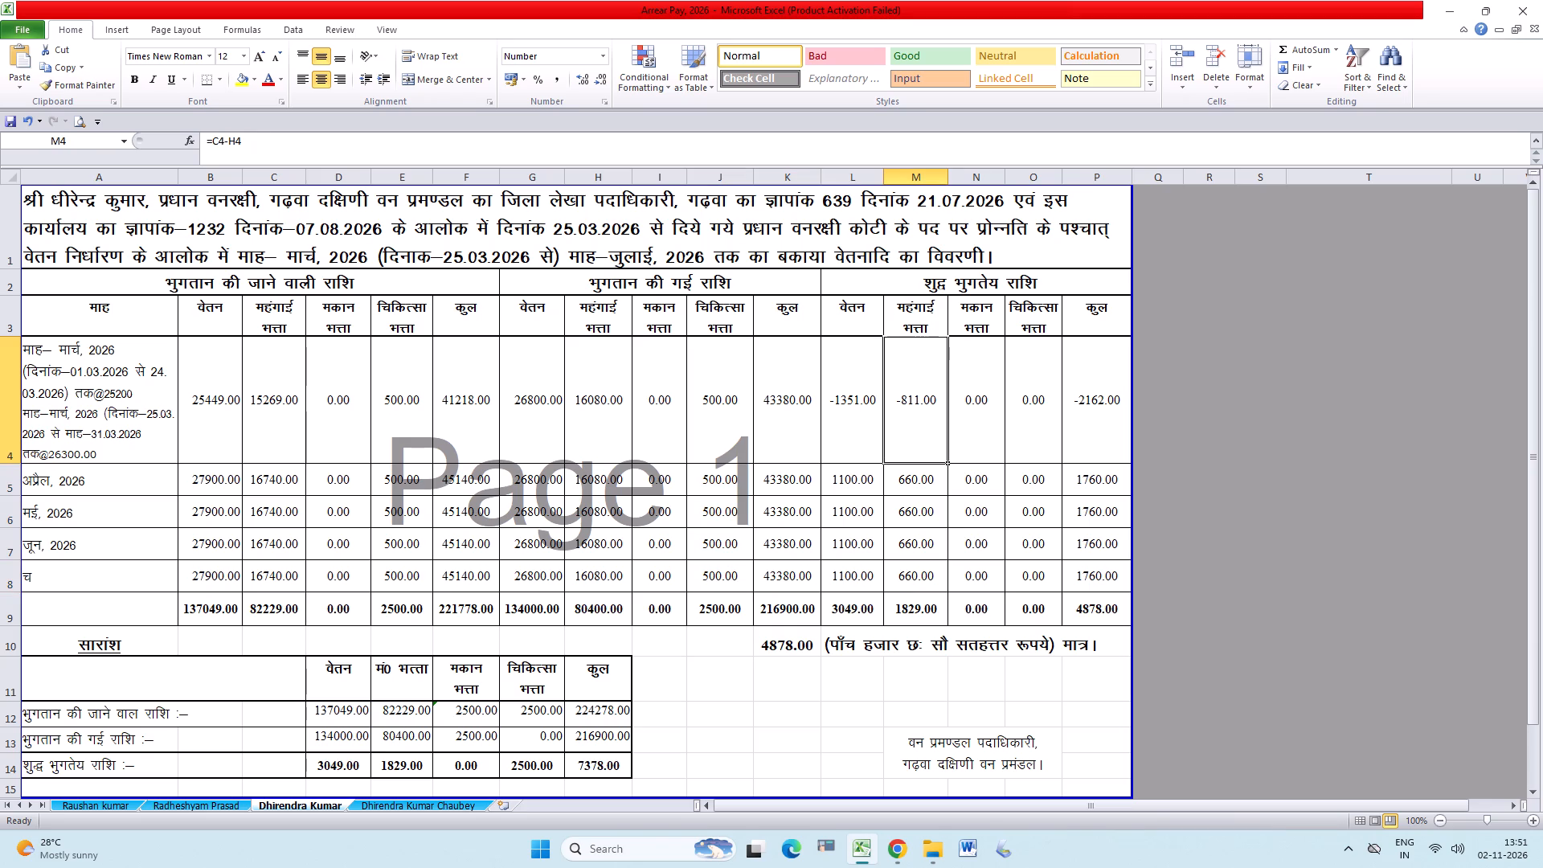
{"action": "key", "text": "Left"}
{"action": "key", "text": "Left"}
{"action": "key", "text": "Right"}
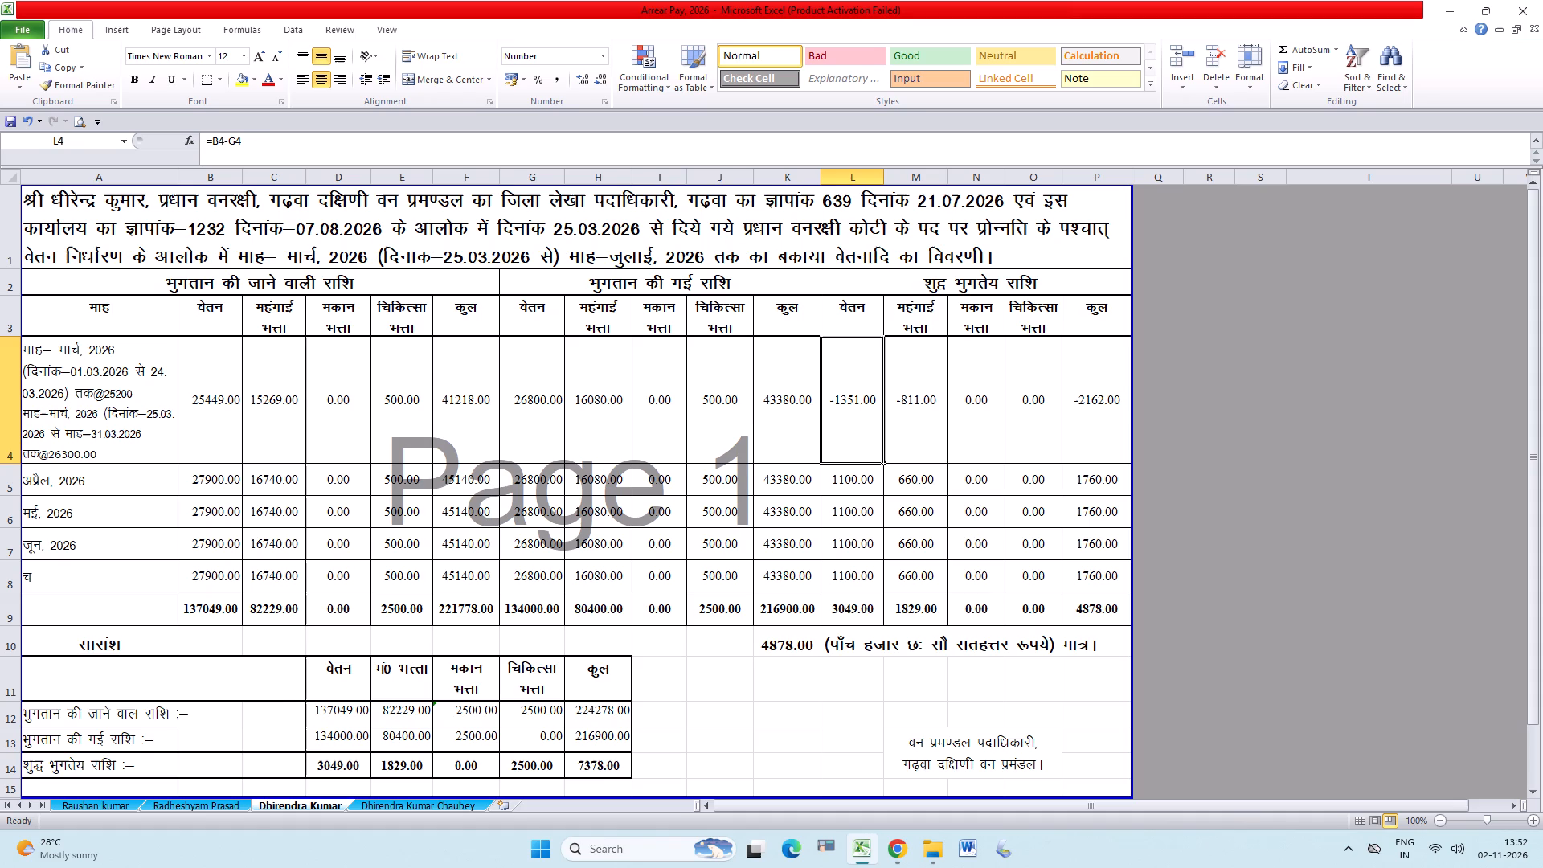
{"action": "key", "text": "Left"}
{"action": "key", "text": "Right"}
{"action": "key", "text": "Right"}
{"action": "key", "text": "Right"}
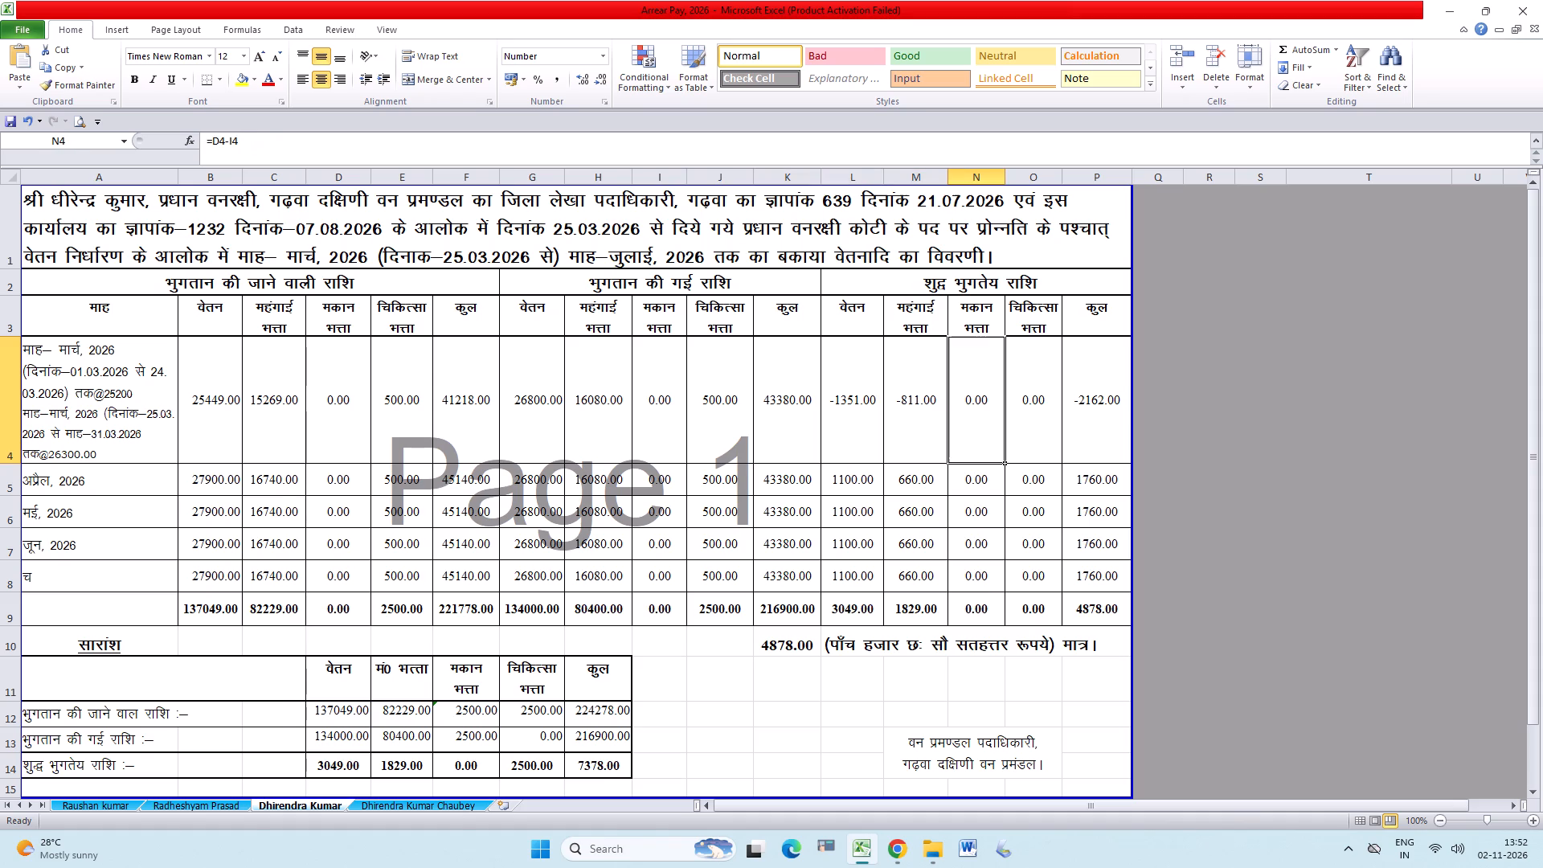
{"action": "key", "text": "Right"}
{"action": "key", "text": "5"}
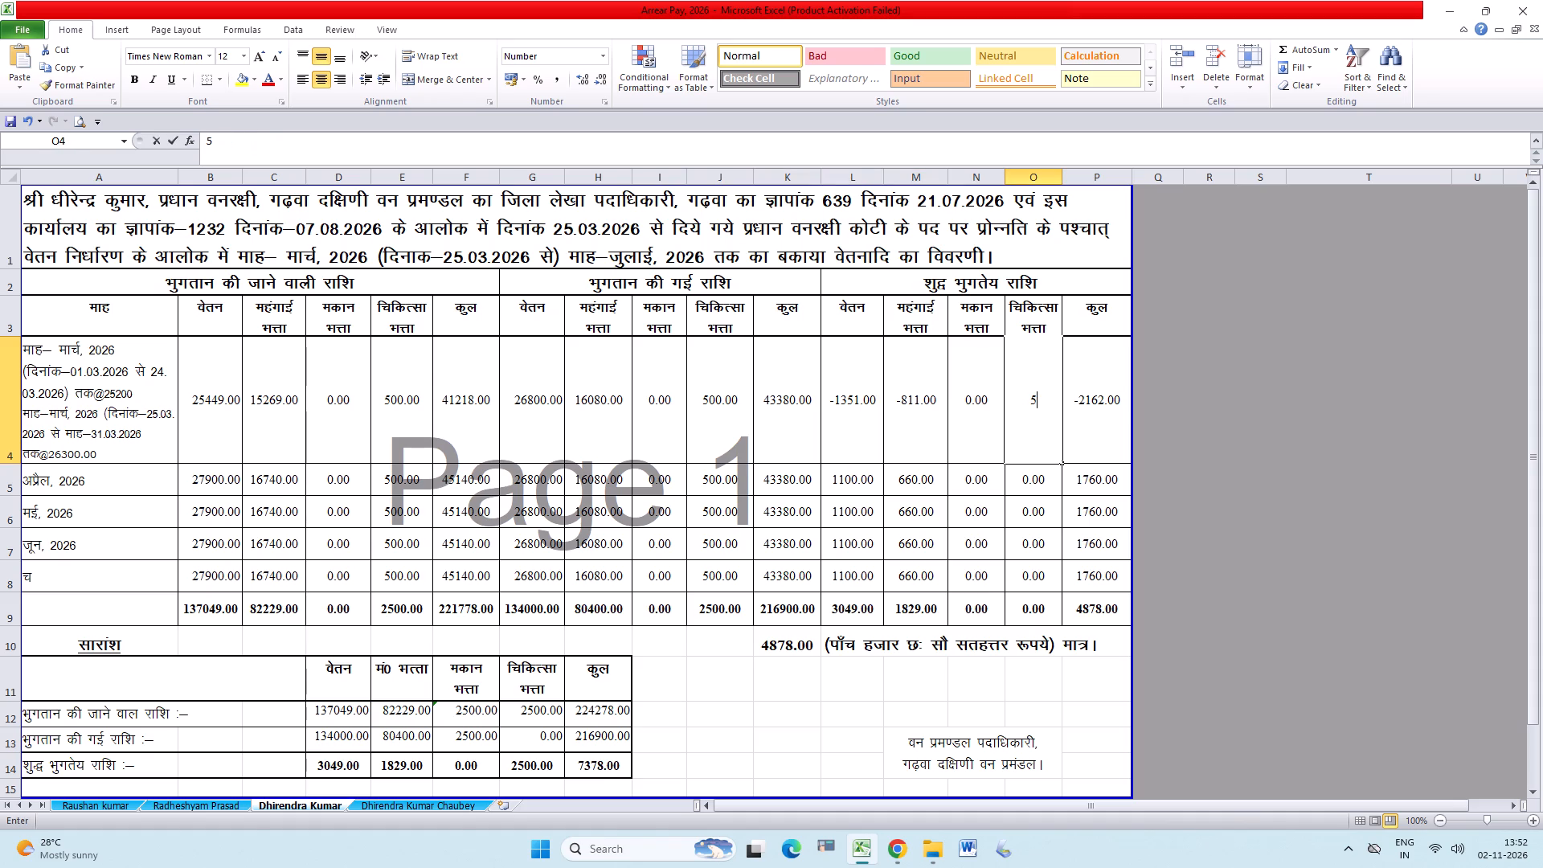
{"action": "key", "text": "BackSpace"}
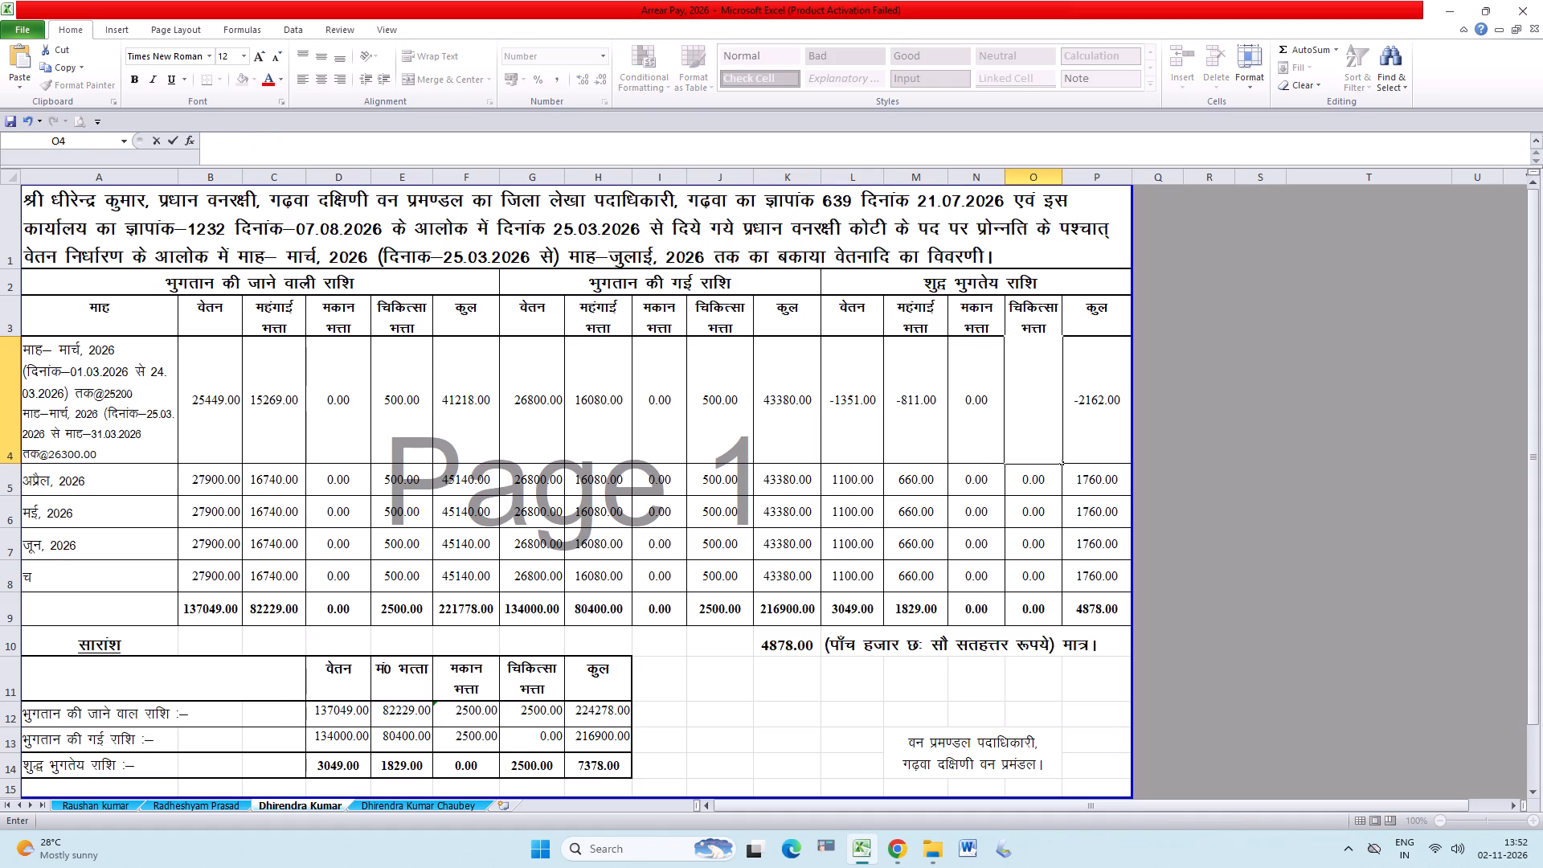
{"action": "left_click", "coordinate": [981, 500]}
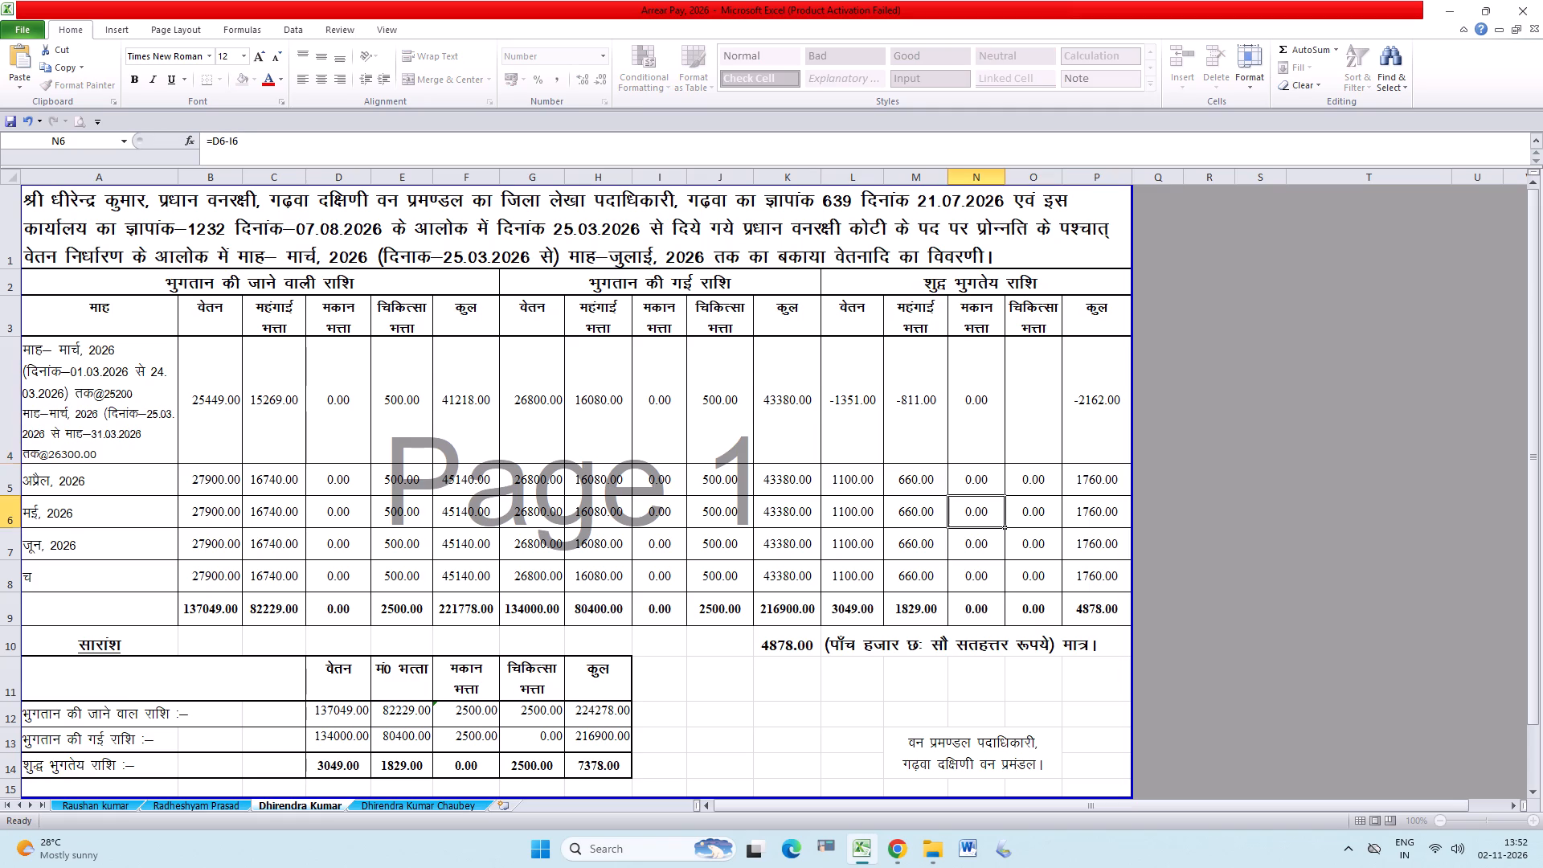
Enter the formula =E4-J4 in cell O4 for March's net payable medical allowance.
{"action": "left_click", "coordinate": [1035, 403]}
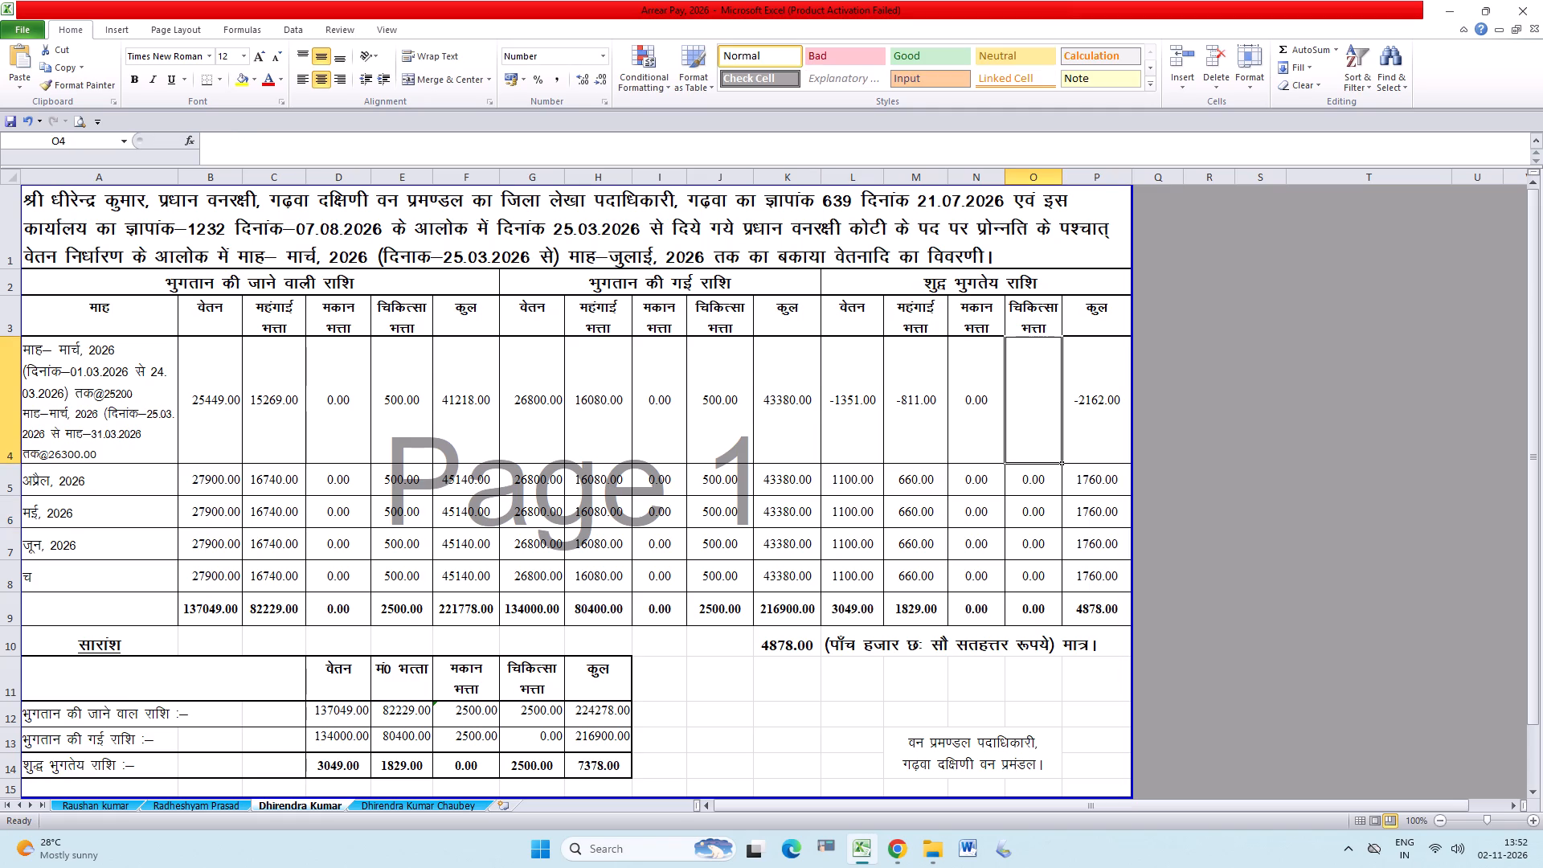
{"action": "key", "text": "equal"}
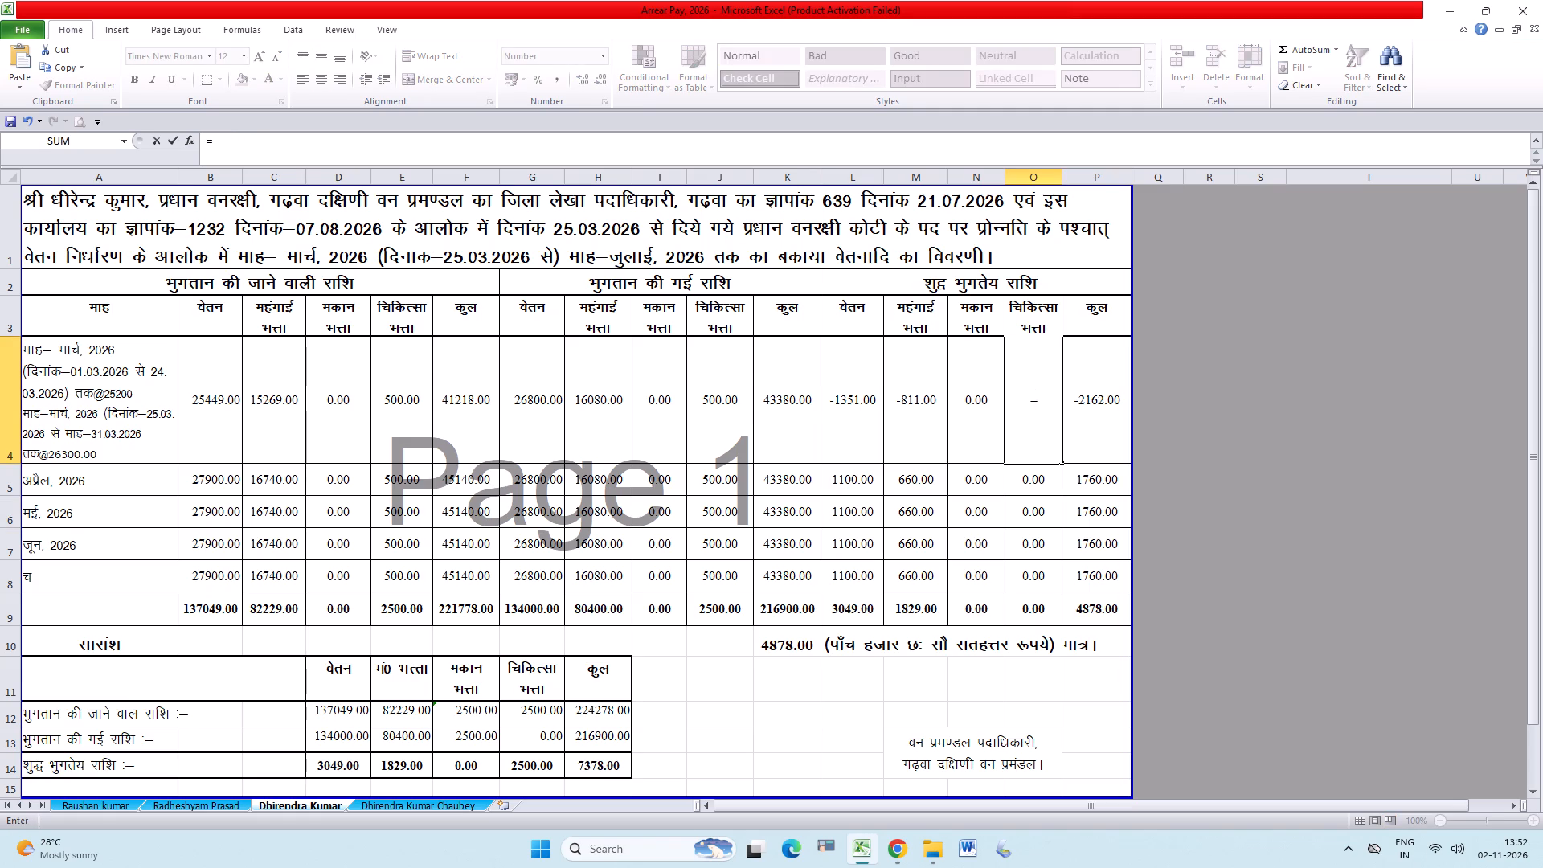
{"action": "left_click", "coordinate": [409, 396]}
{"action": "key", "text": "minus"}
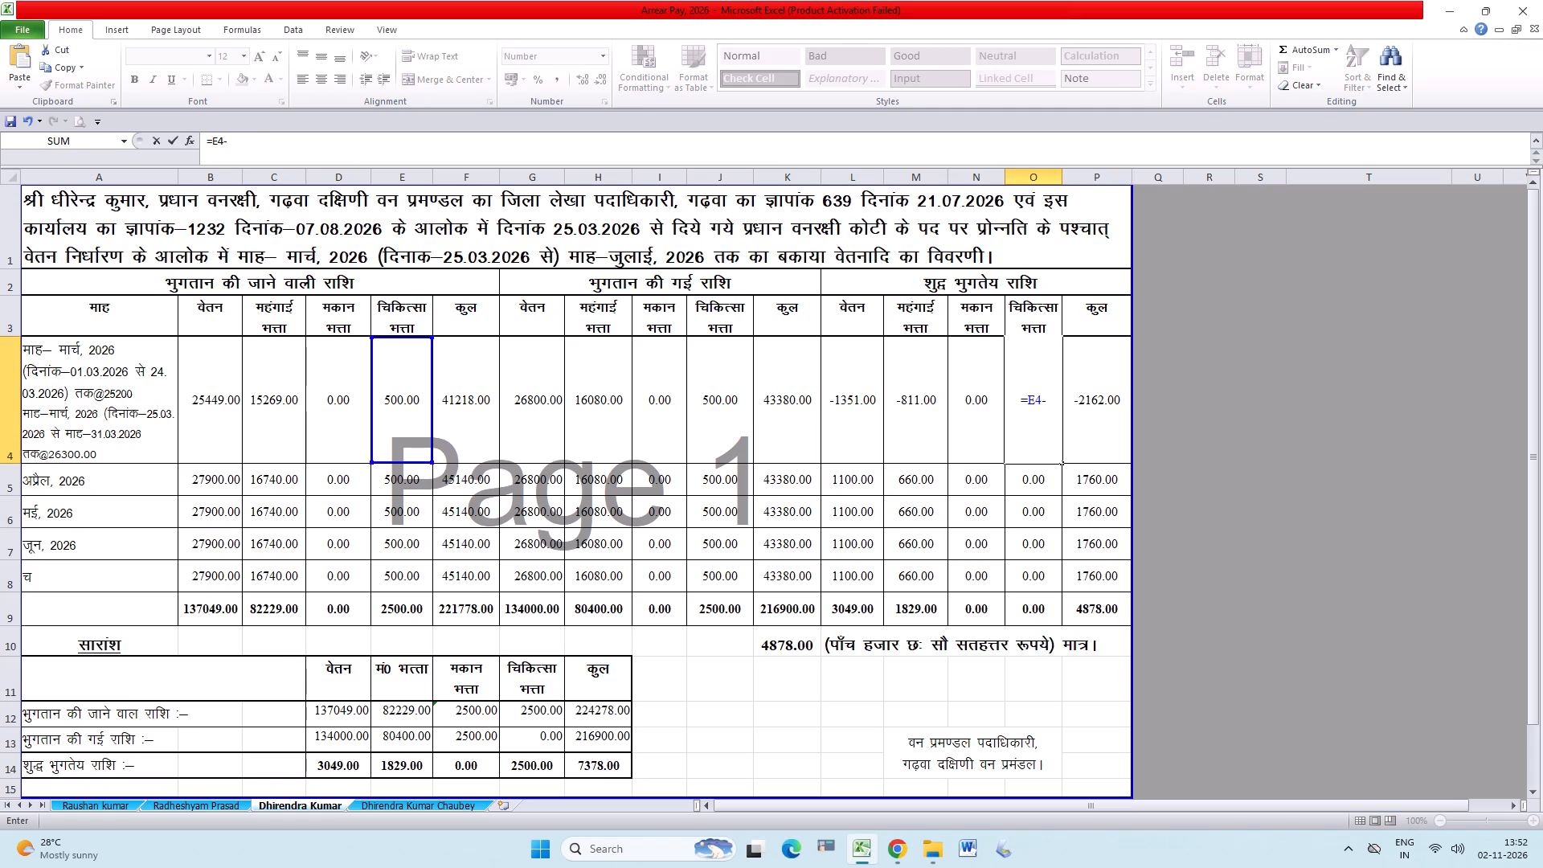
{"action": "left_click", "coordinate": [731, 399]}
{"action": "key", "text": "Return"}
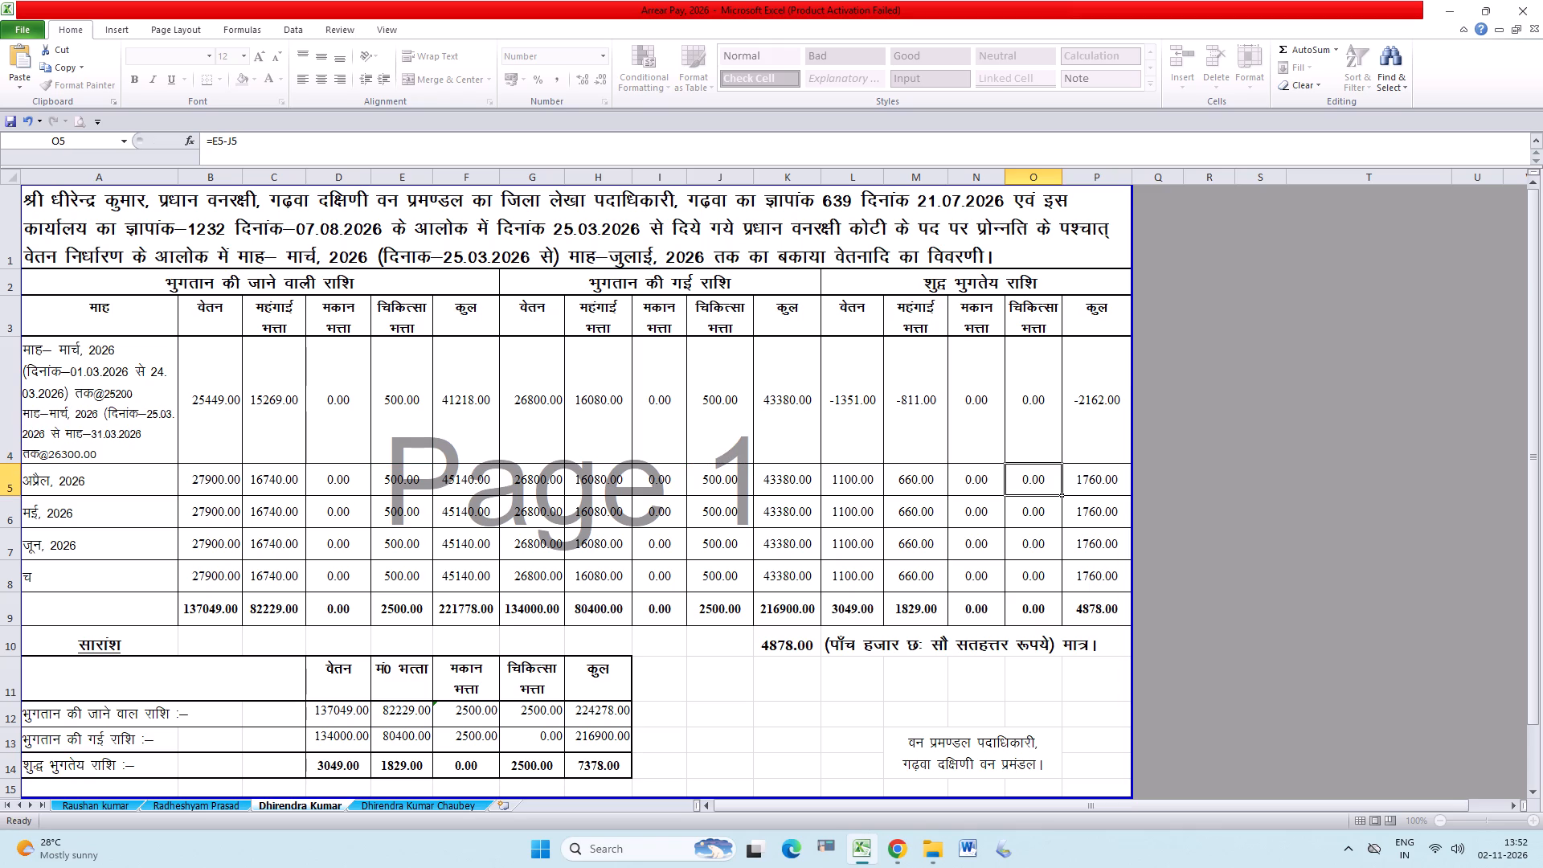
Fill the net medical allowance formula from O4 down through O8.
{"action": "left_click", "coordinate": [1026, 389]}
{"action": "left_click_drag", "start_coordinate": [1062, 462], "coordinate": [1077, 577]}
{"action": "left_click", "coordinate": [1026, 557]}
Examine March's already-paid pay, dearness allowance and total in G4, H4 and K4, and the net formulas in L4 and M4.
{"action": "left_click", "coordinate": [928, 411]}
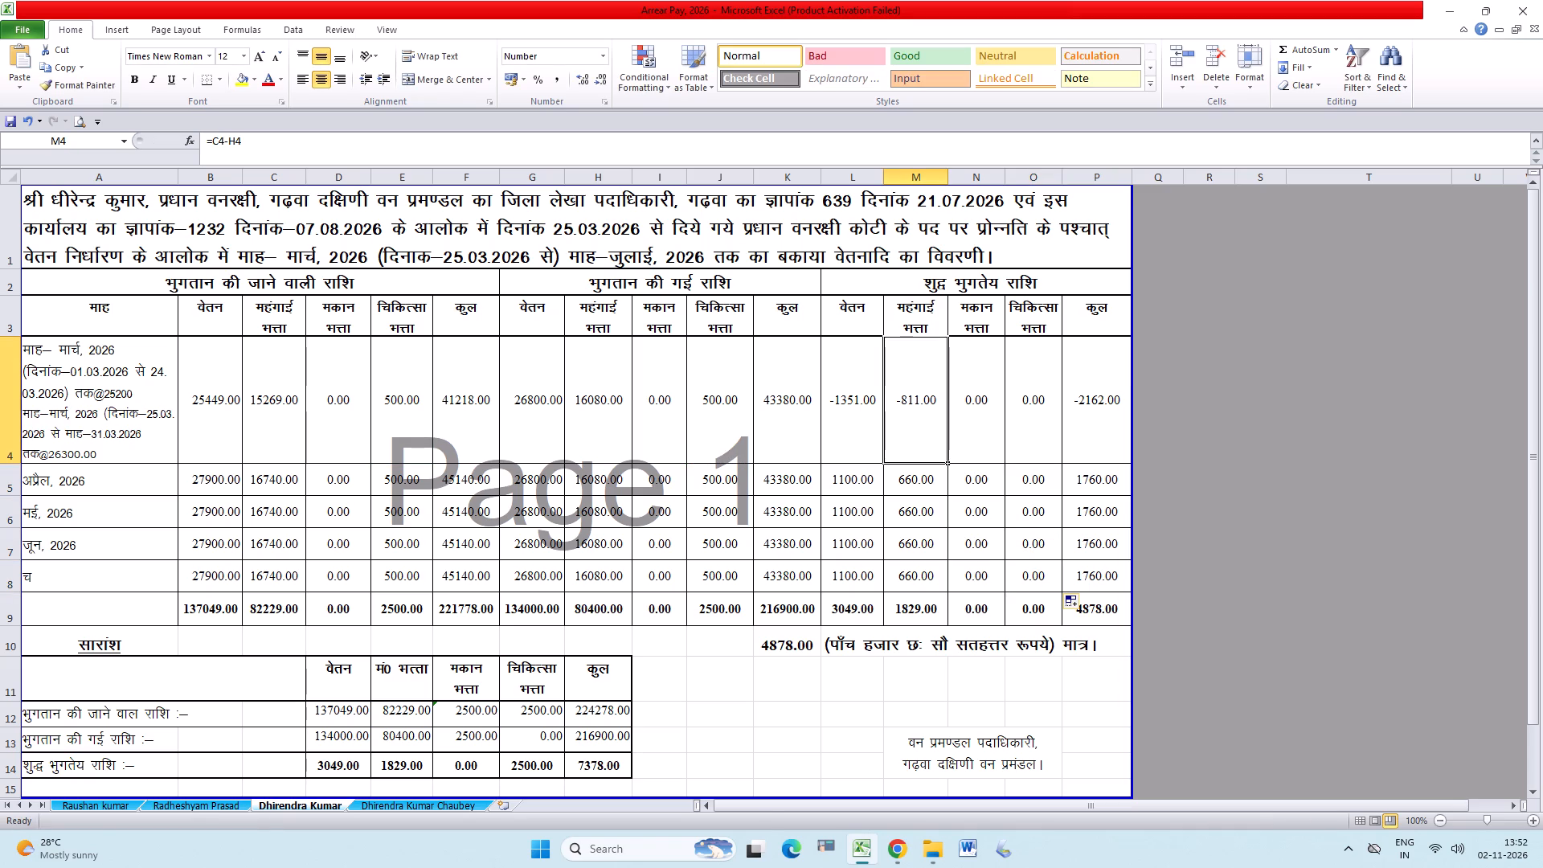
{"action": "left_click", "coordinate": [529, 418]}
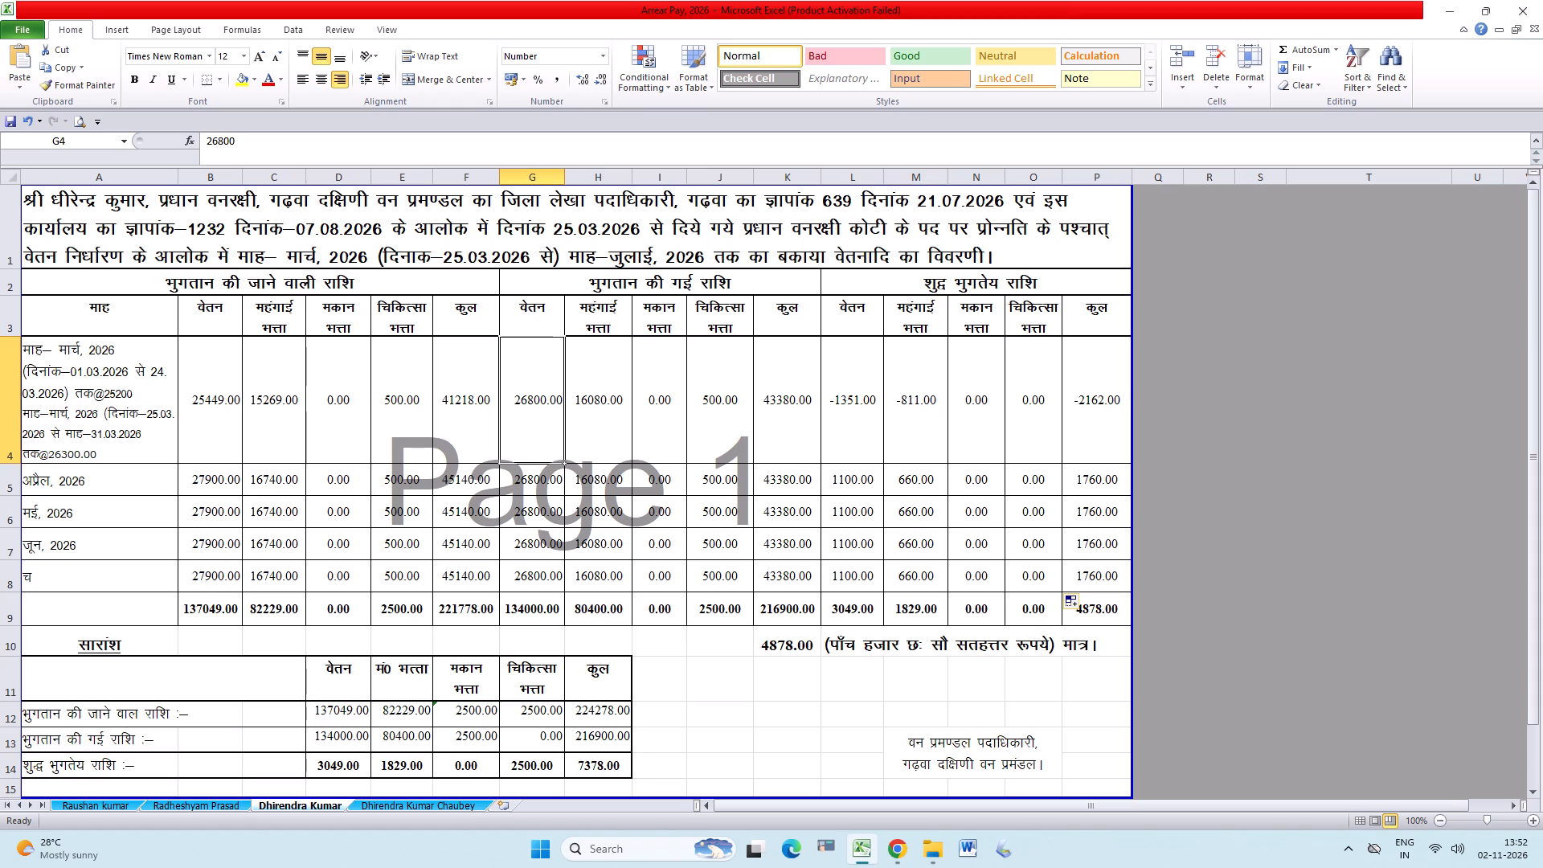
{"action": "double_click", "coordinate": [777, 383]}
{"action": "double_click", "coordinate": [793, 390]}
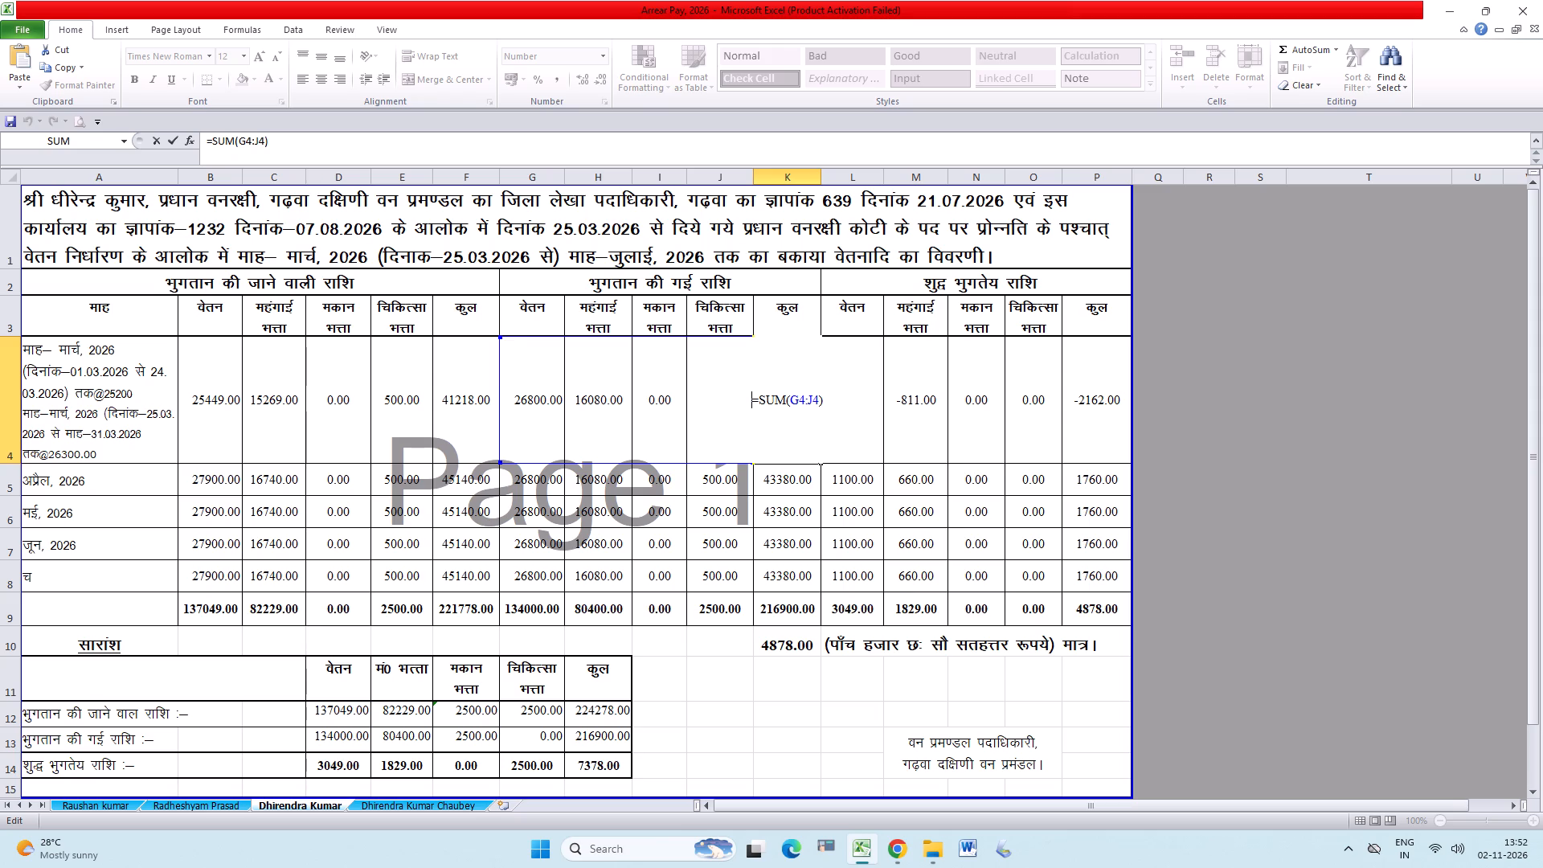
{"action": "key", "text": "Return"}
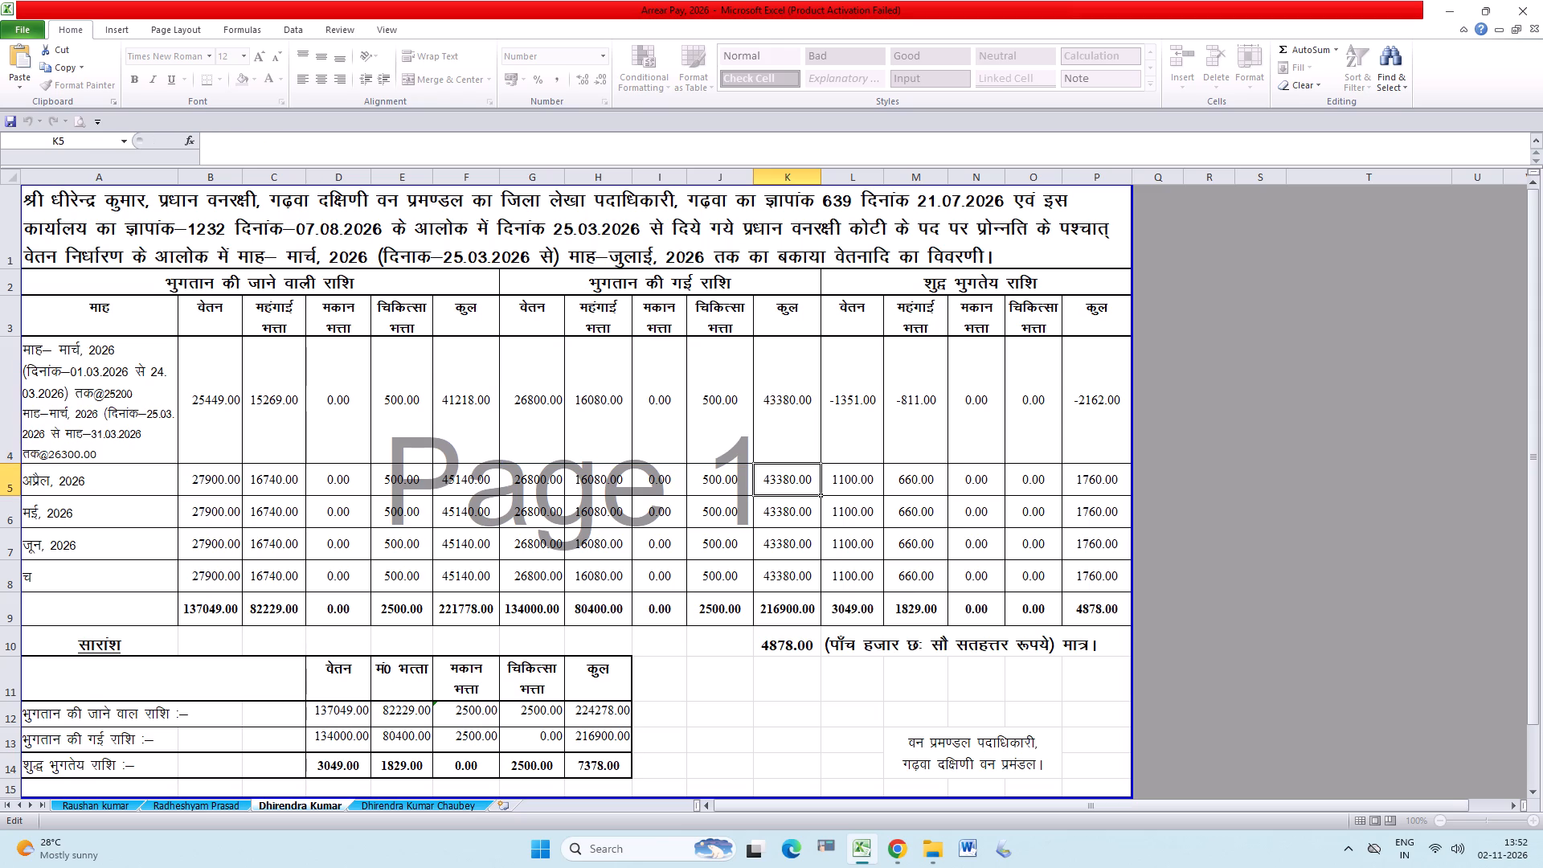
{"action": "left_click", "coordinate": [787, 389]}
{"action": "double_click", "coordinate": [787, 389]}
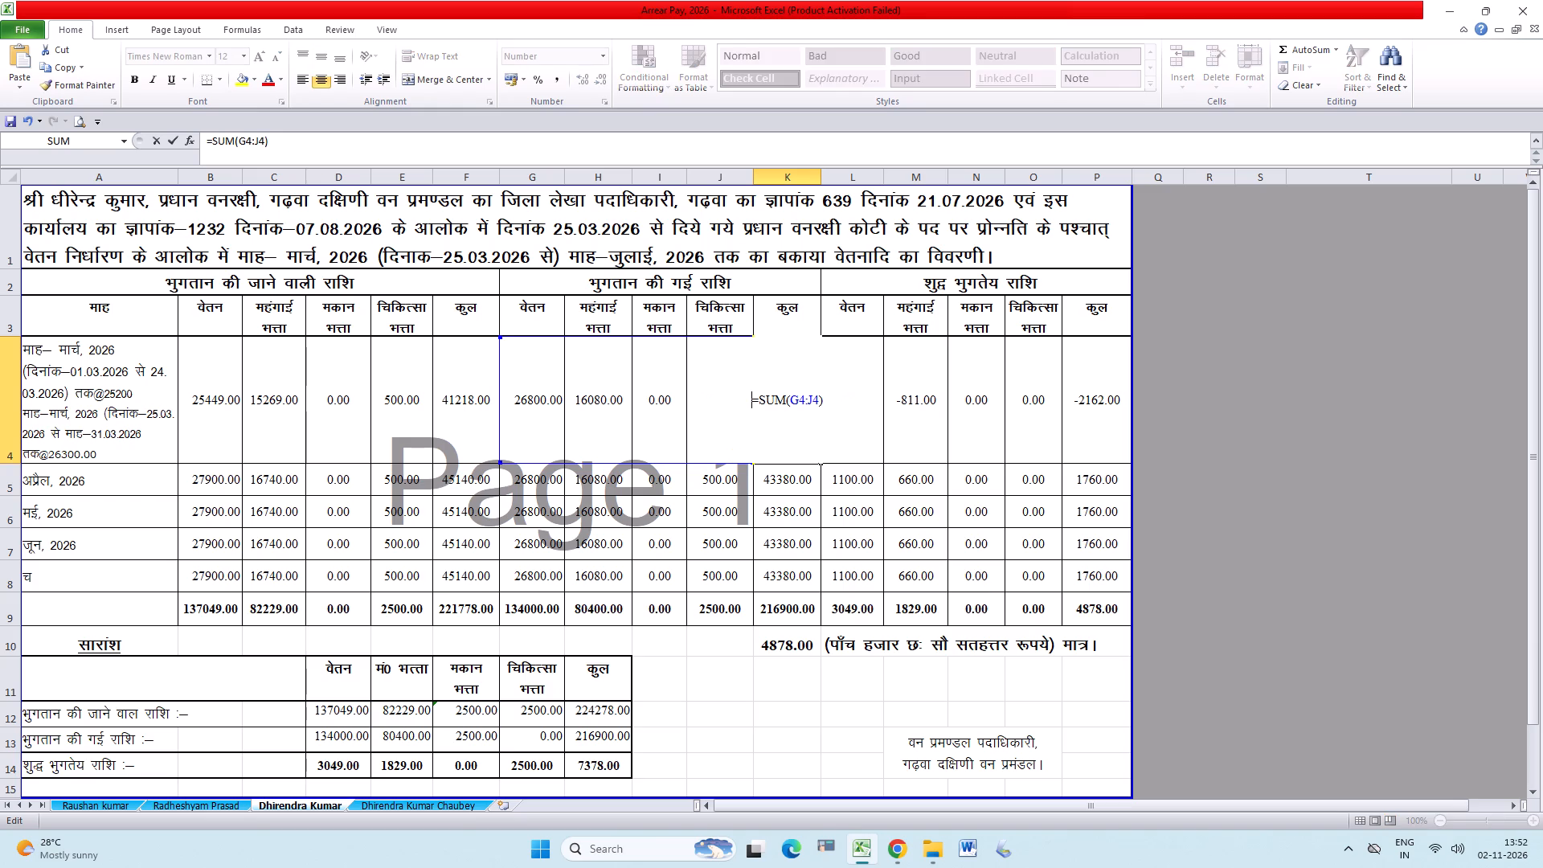
{"action": "key", "text": "Return"}
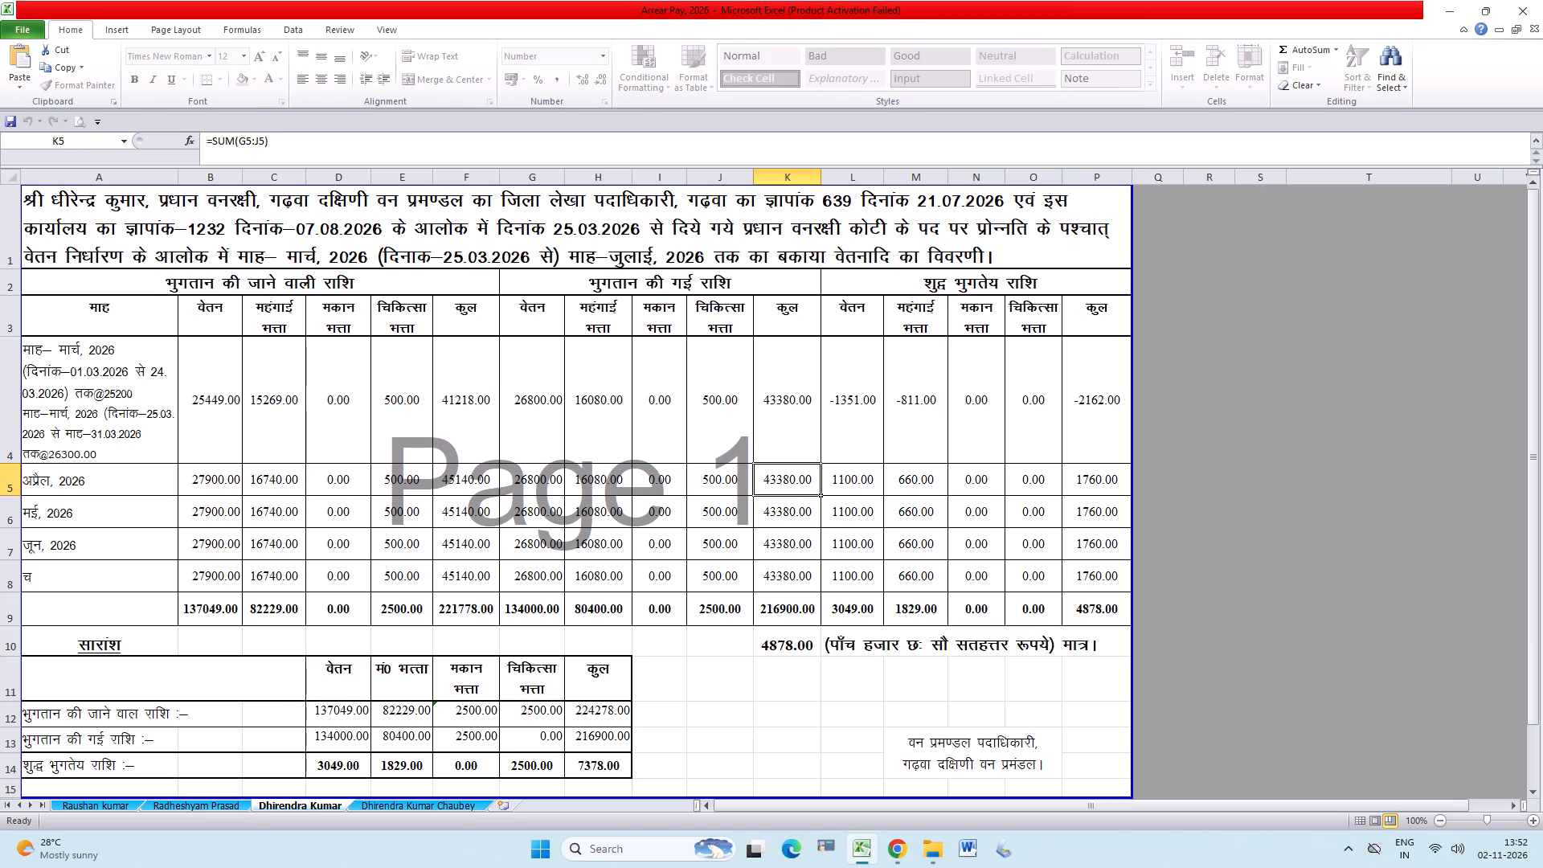
{"action": "left_click", "coordinate": [844, 404]}
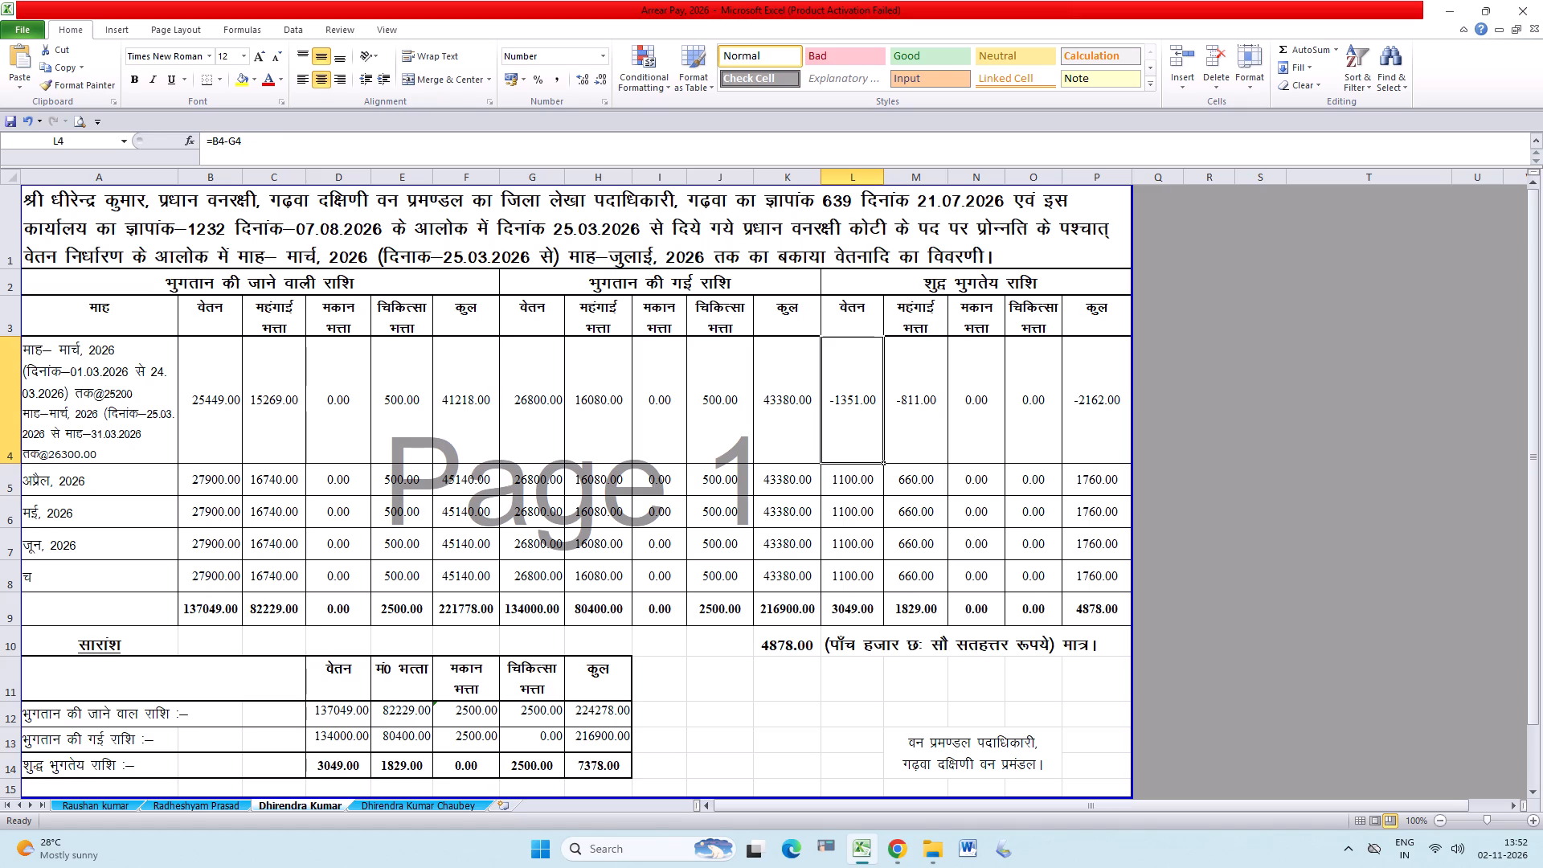
{"action": "double_click", "coordinate": [862, 399]}
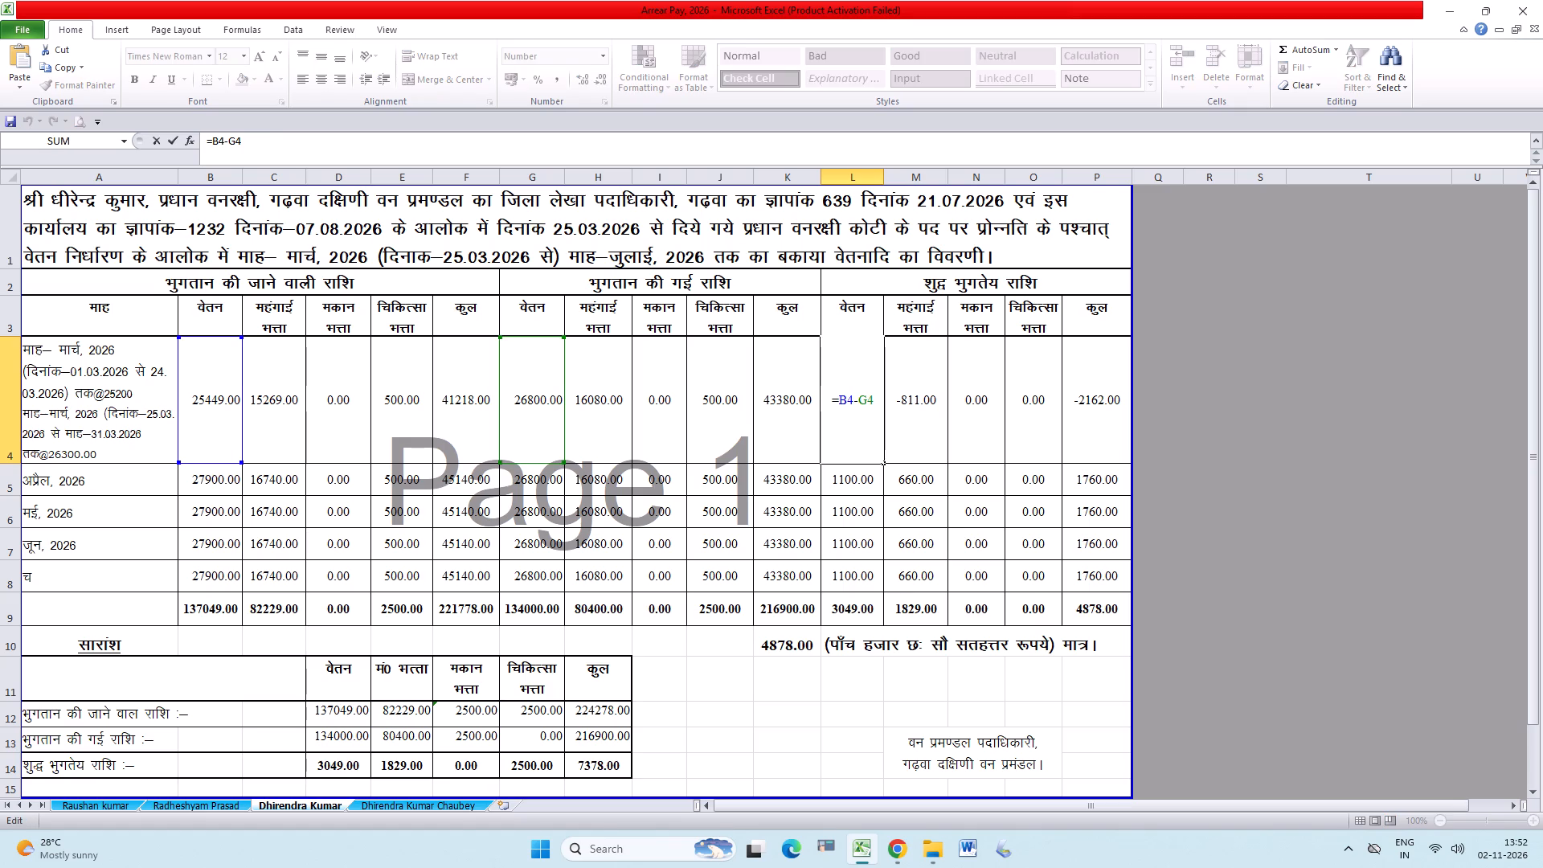
{"action": "left_click", "coordinate": [923, 405]}
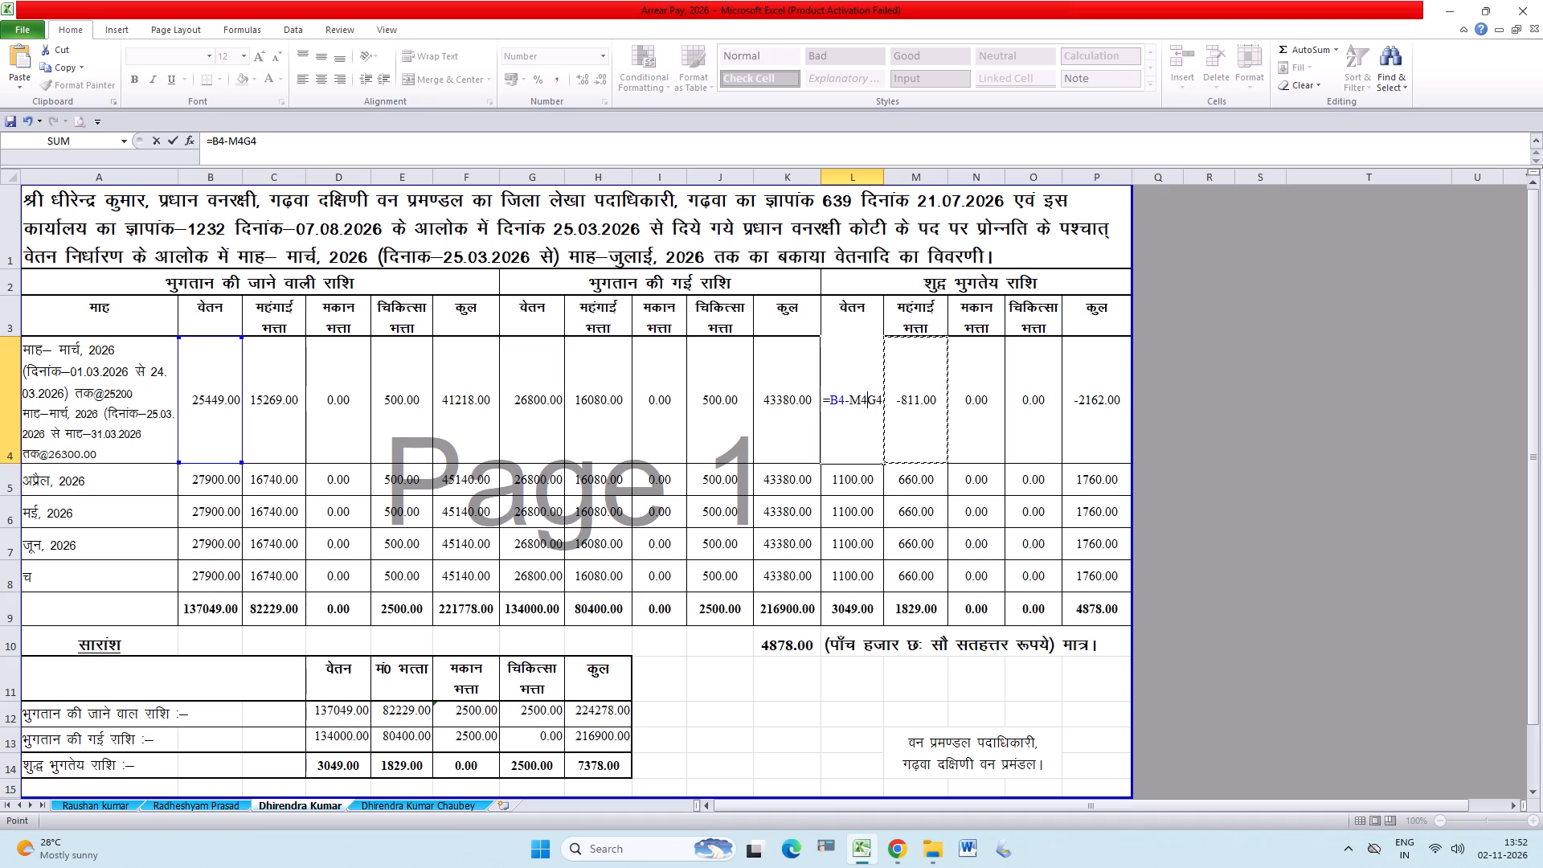
{"action": "key", "text": "BackSpace"}
{"action": "key", "text": "BackSpace"}
{"action": "key", "text": "Return"}
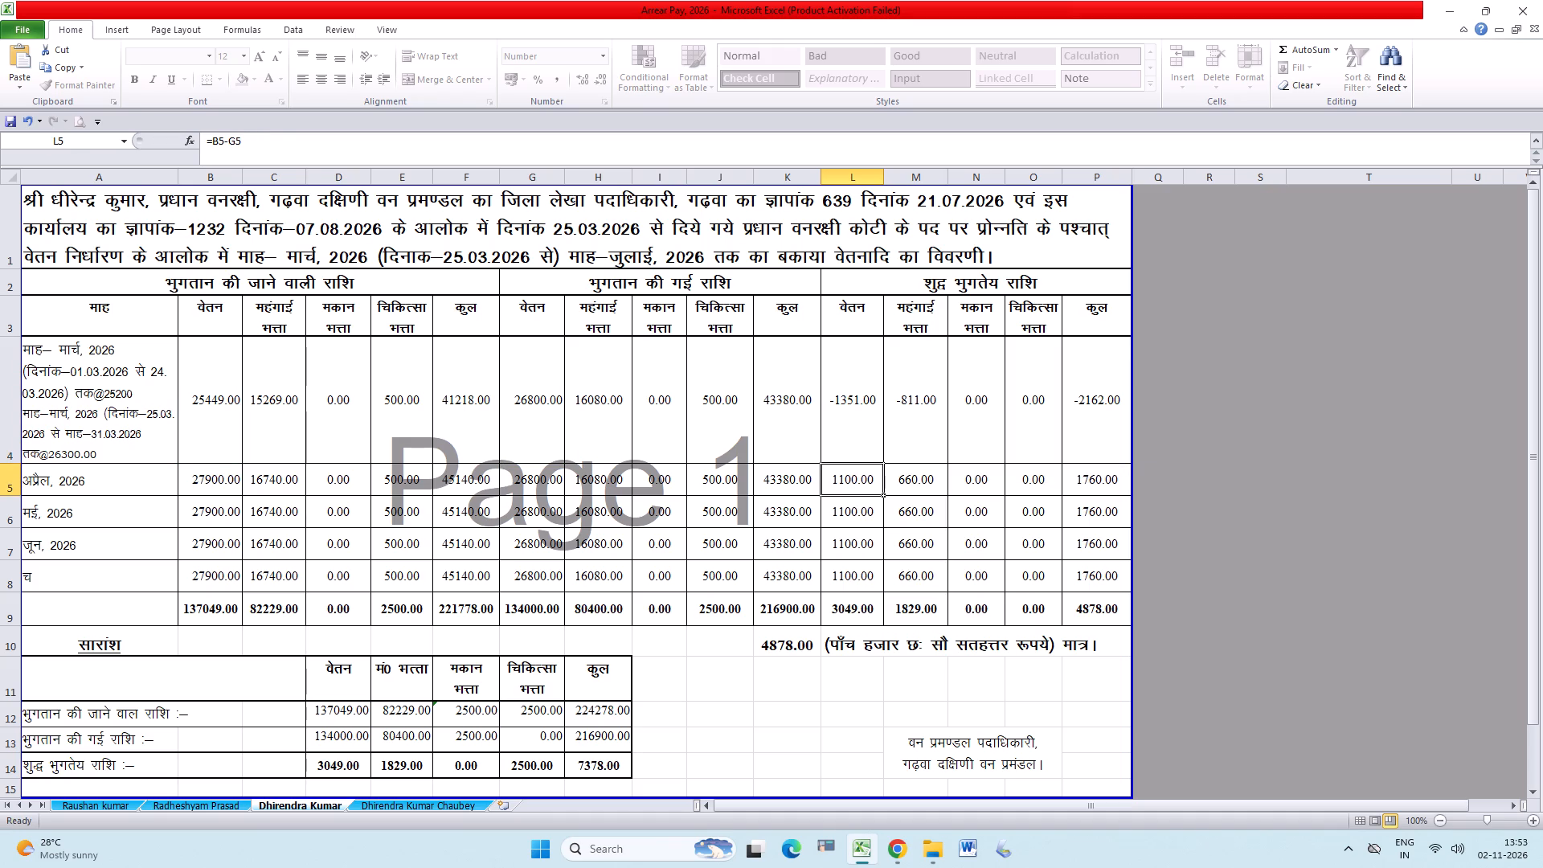
{"action": "left_click", "coordinate": [593, 419]}
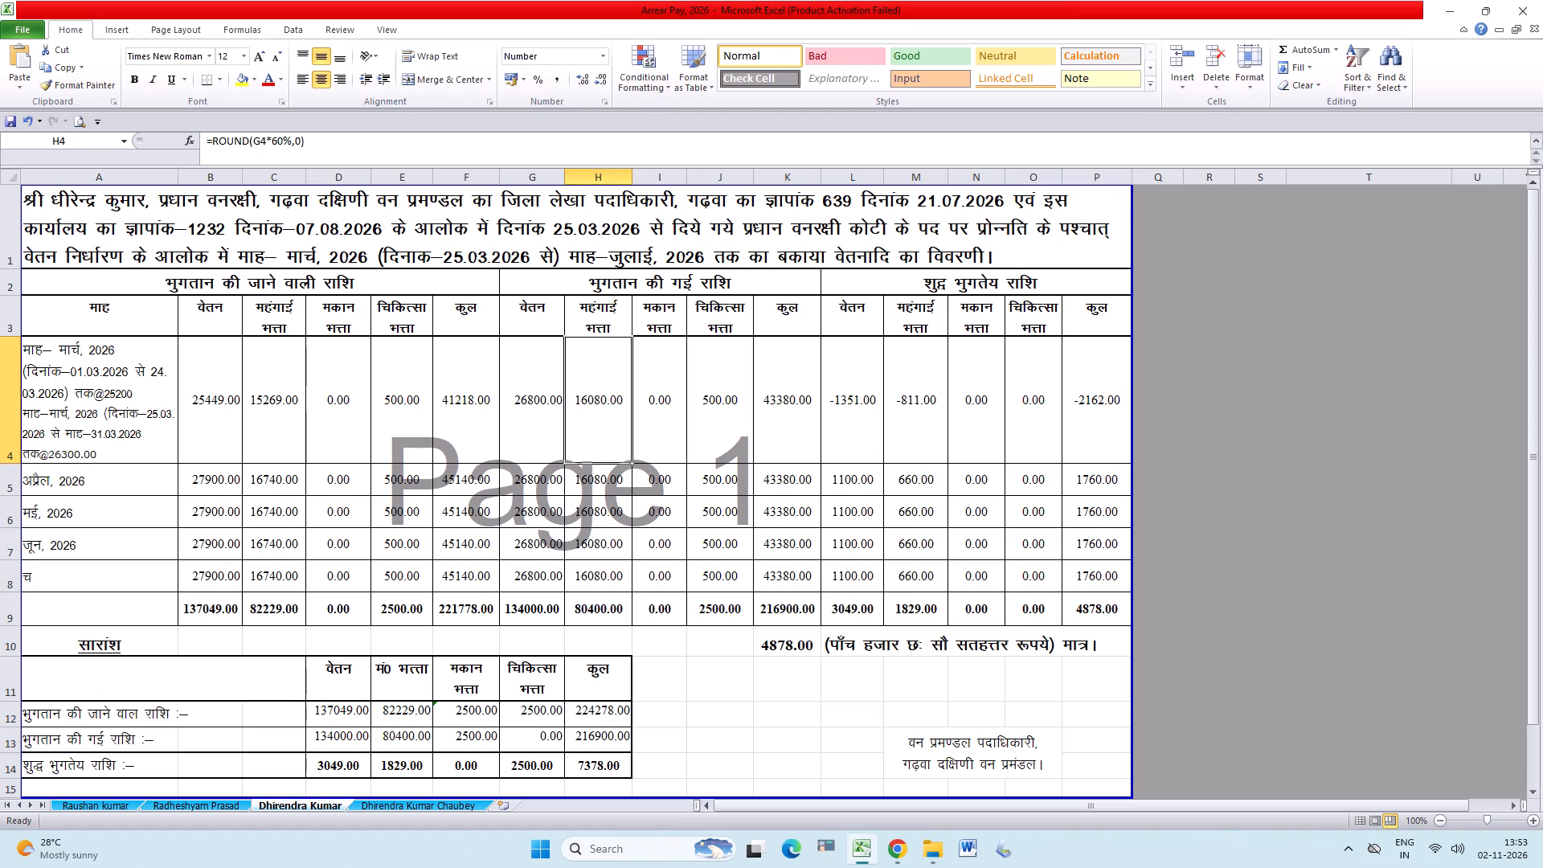
{"action": "left_click", "coordinate": [535, 422]}
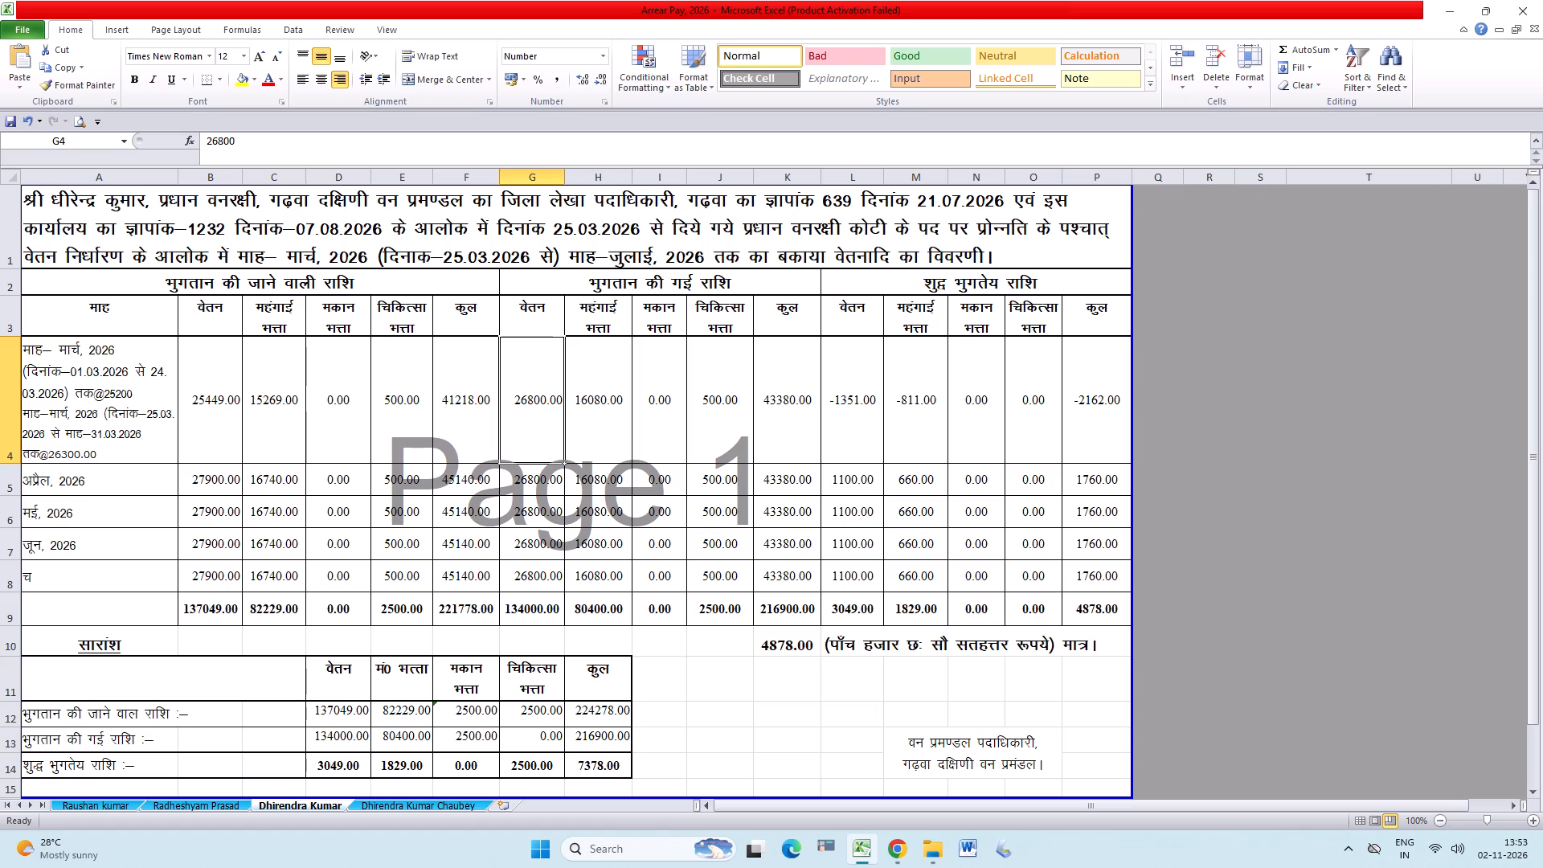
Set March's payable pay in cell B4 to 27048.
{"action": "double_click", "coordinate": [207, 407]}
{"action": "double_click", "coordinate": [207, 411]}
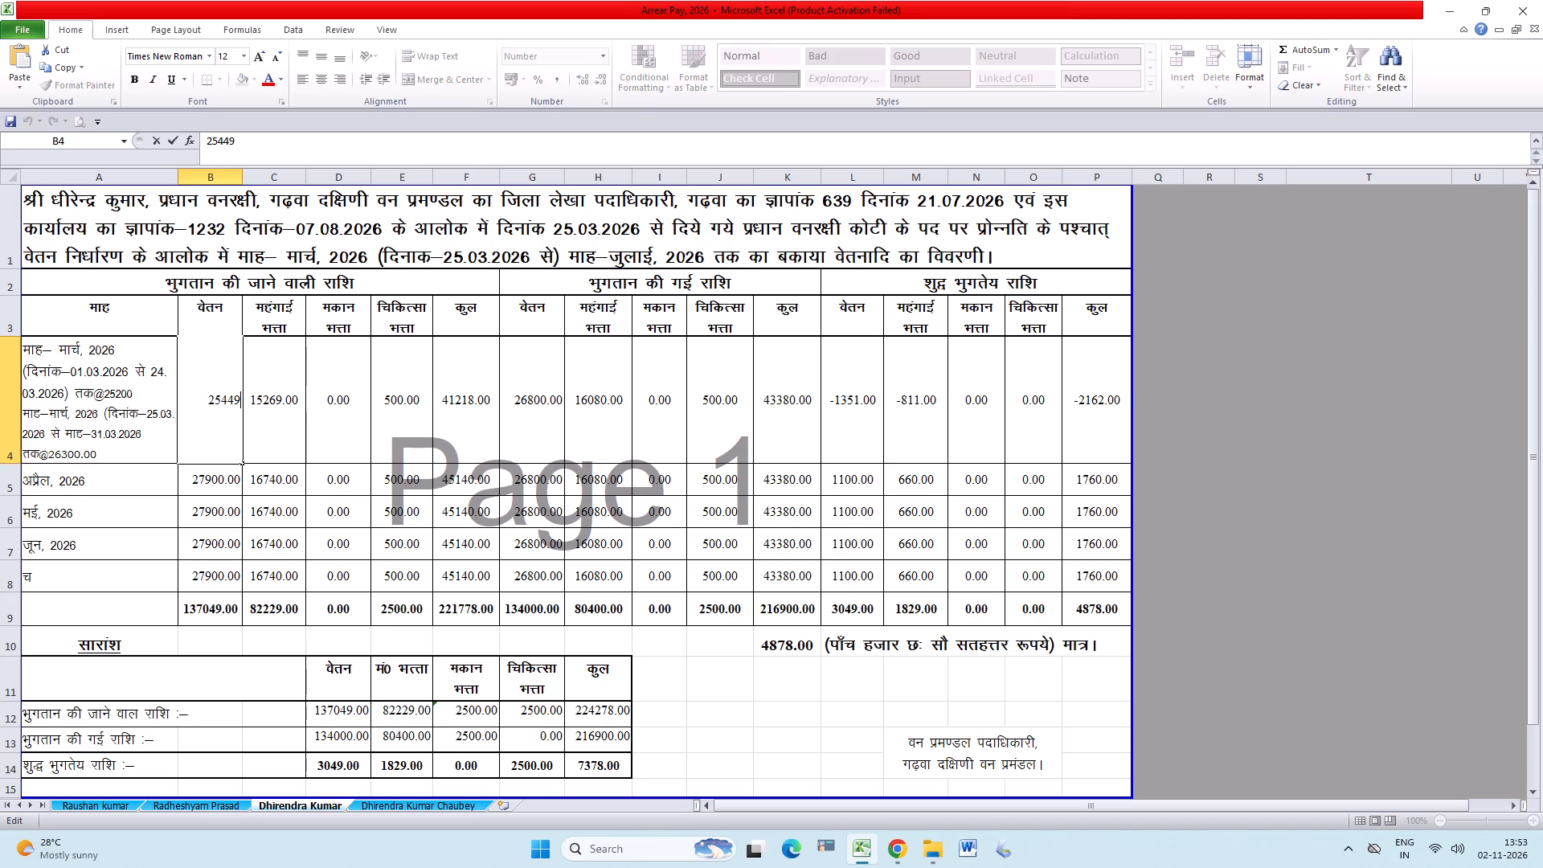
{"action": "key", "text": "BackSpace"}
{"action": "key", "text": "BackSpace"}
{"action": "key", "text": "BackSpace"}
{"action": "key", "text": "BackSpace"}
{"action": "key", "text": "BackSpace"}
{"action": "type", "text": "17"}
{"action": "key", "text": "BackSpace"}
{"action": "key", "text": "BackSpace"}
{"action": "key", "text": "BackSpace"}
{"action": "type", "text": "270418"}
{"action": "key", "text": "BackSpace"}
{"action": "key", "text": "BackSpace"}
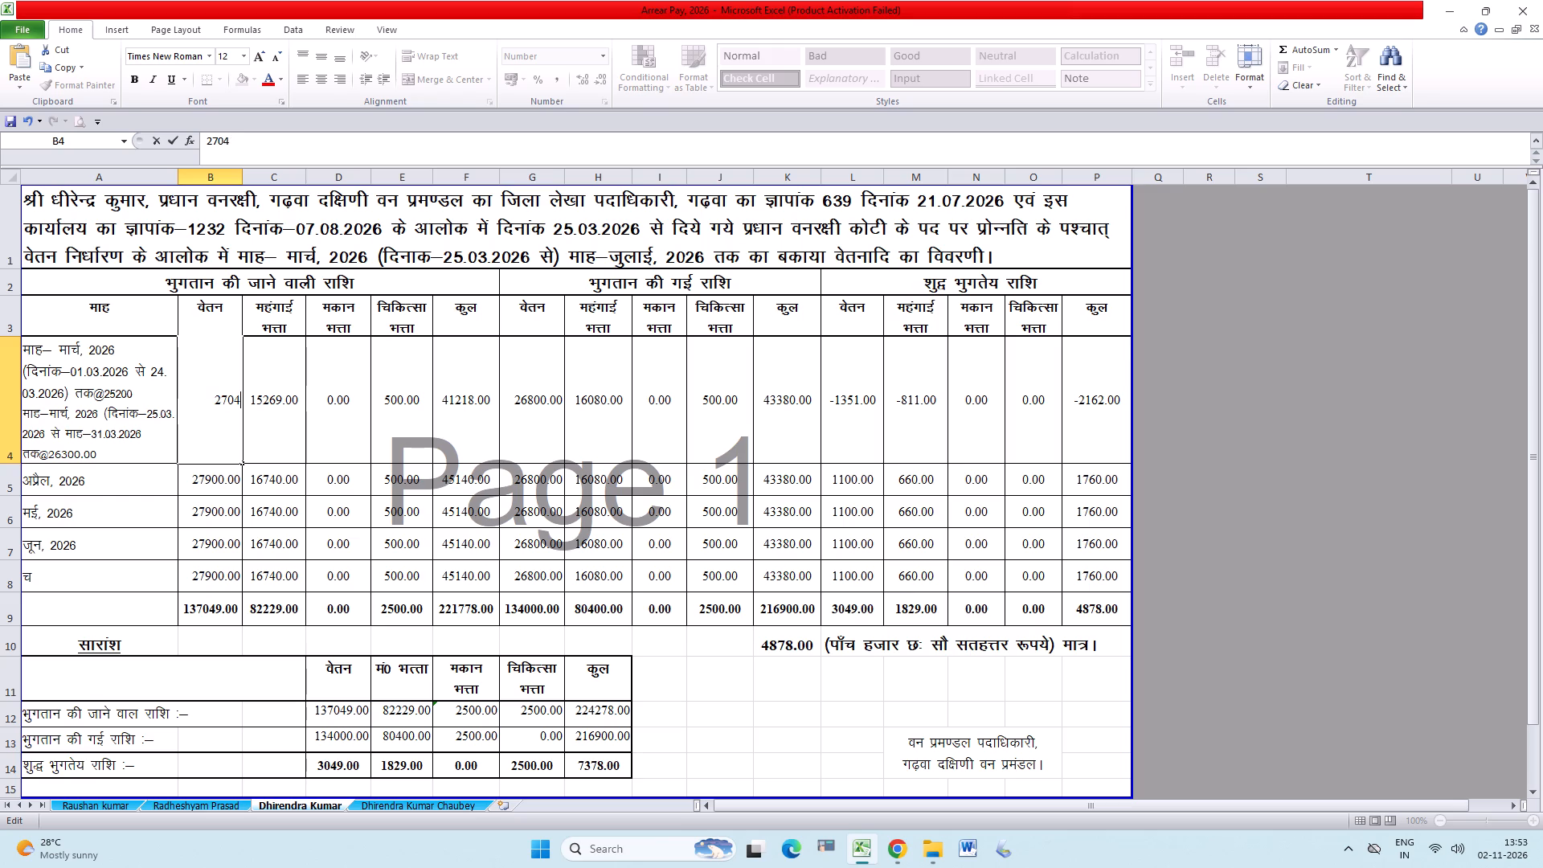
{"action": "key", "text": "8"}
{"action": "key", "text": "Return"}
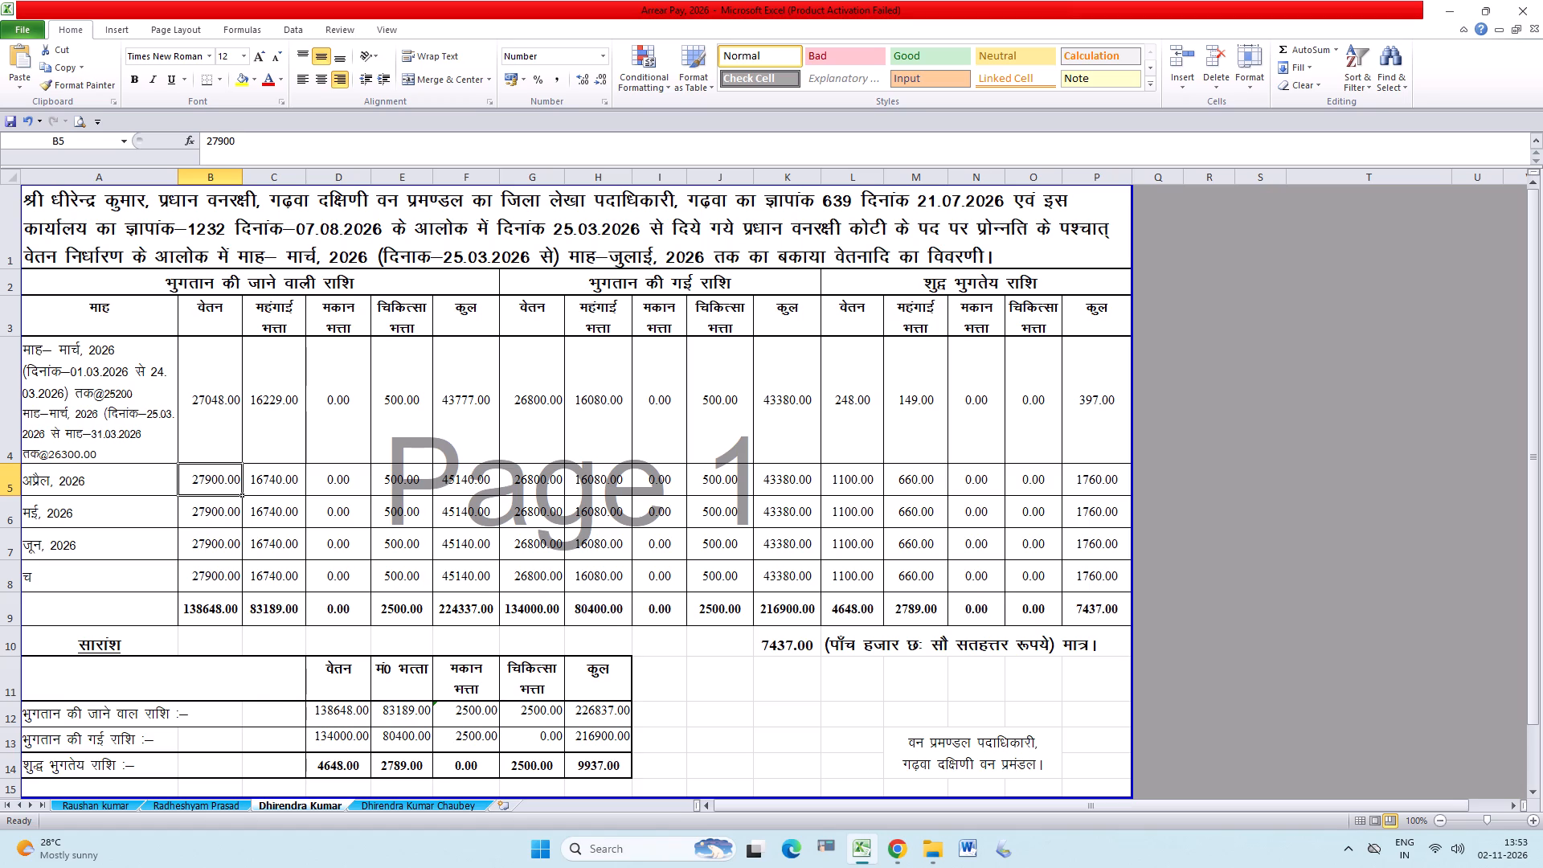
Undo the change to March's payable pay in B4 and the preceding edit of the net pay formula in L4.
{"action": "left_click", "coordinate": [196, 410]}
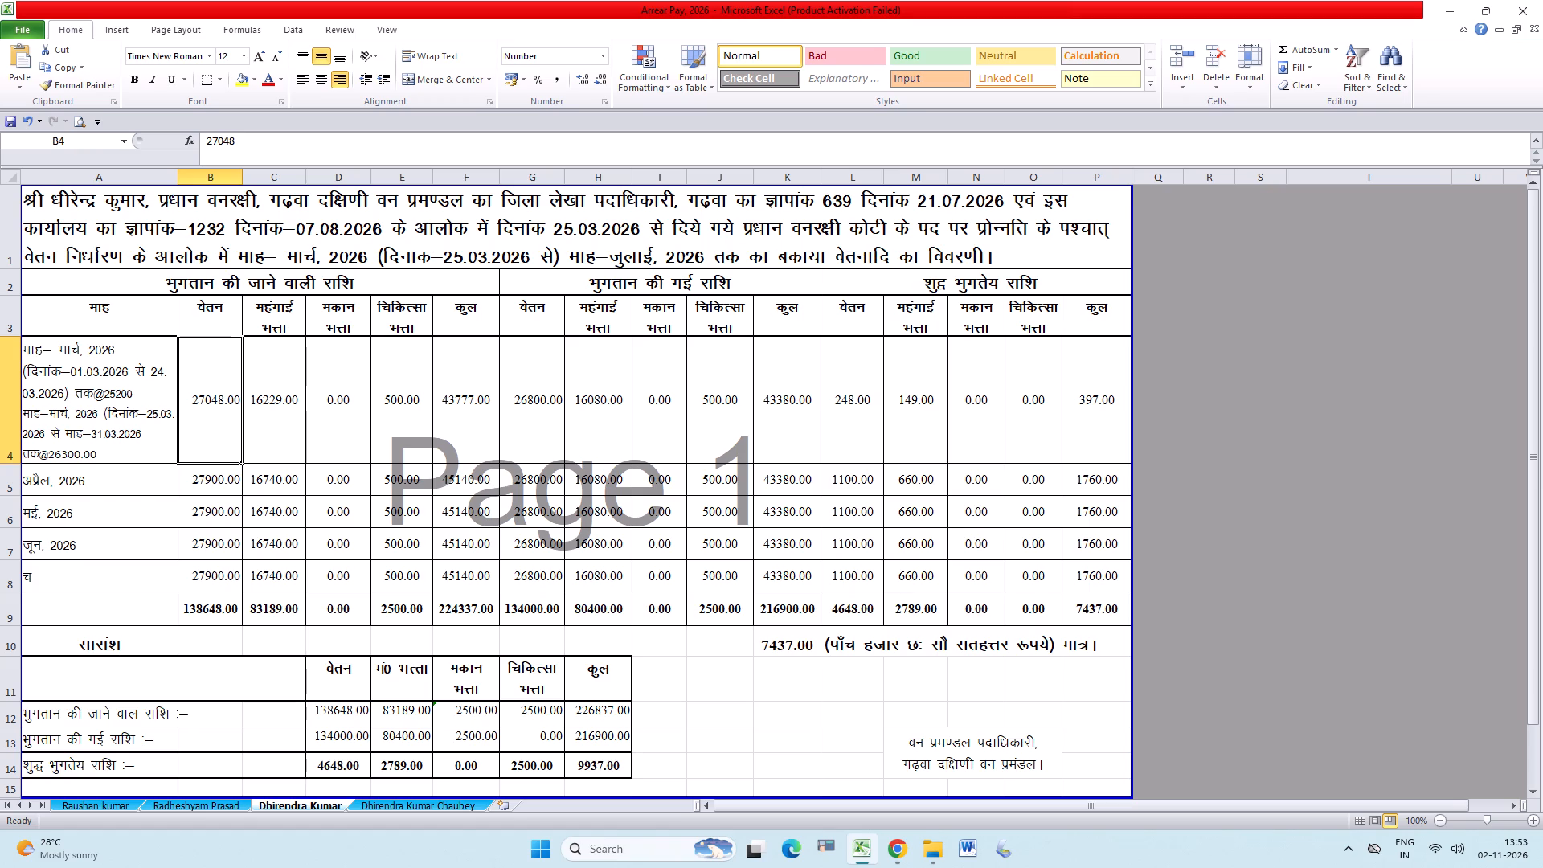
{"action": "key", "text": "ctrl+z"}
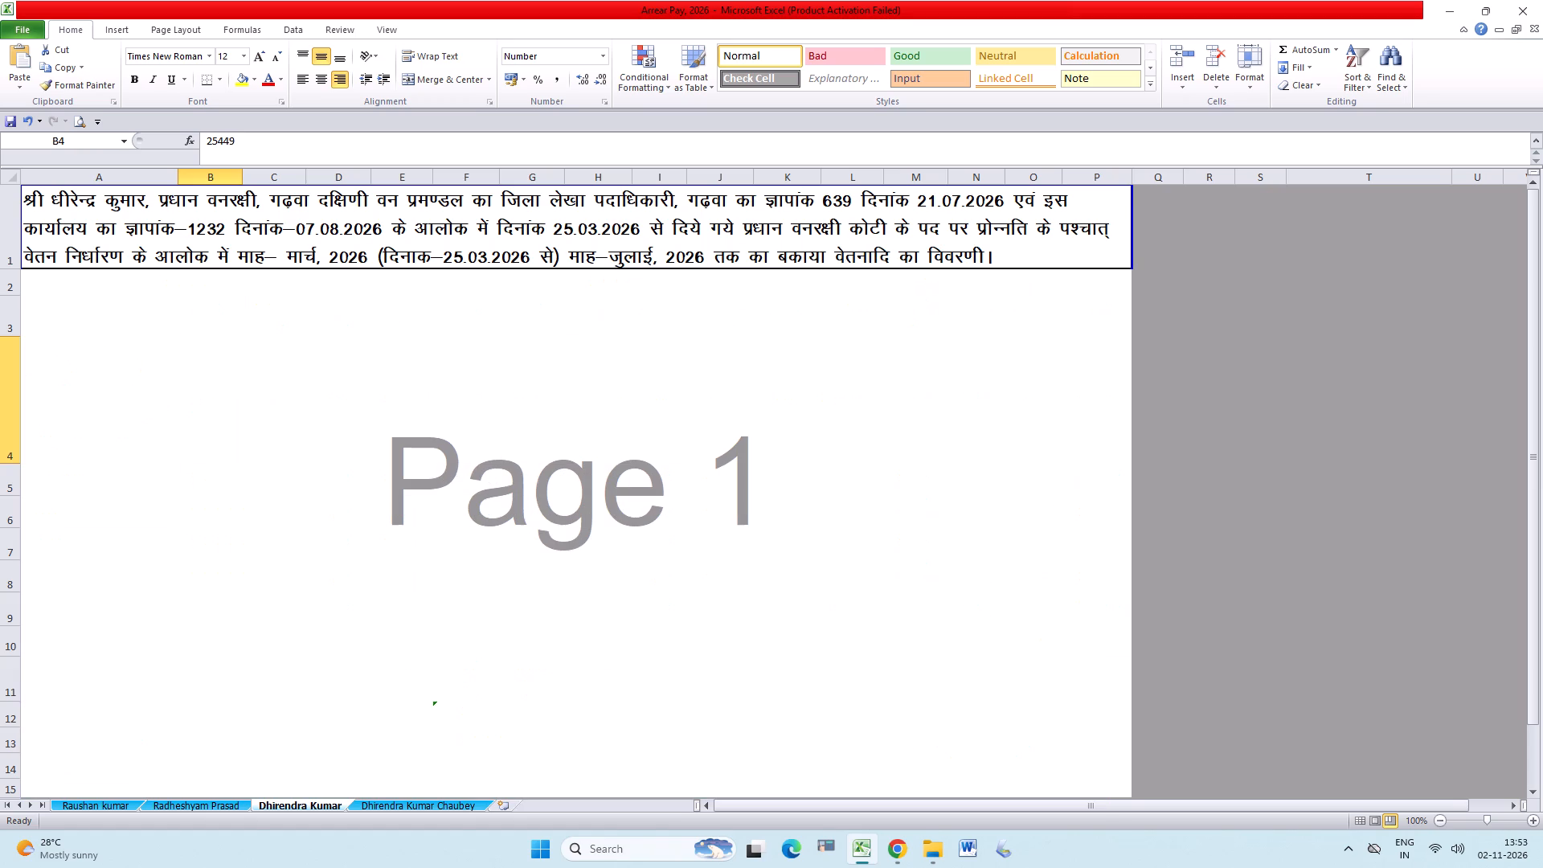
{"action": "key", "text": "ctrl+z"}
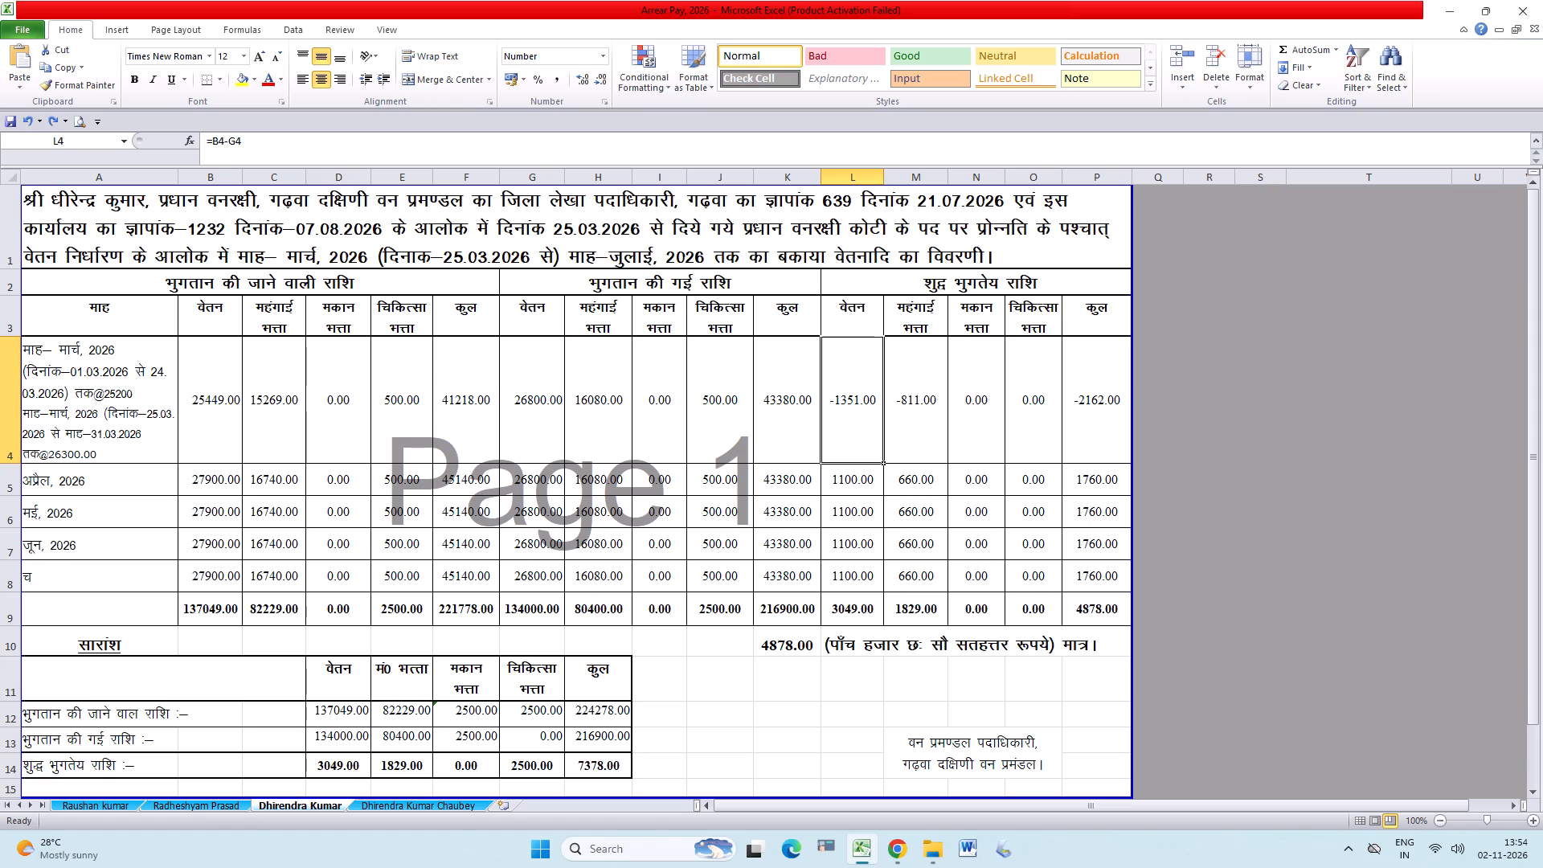
Set March's already-paid pay in cell G4 to 25200.
{"action": "left_click", "coordinate": [202, 440]}
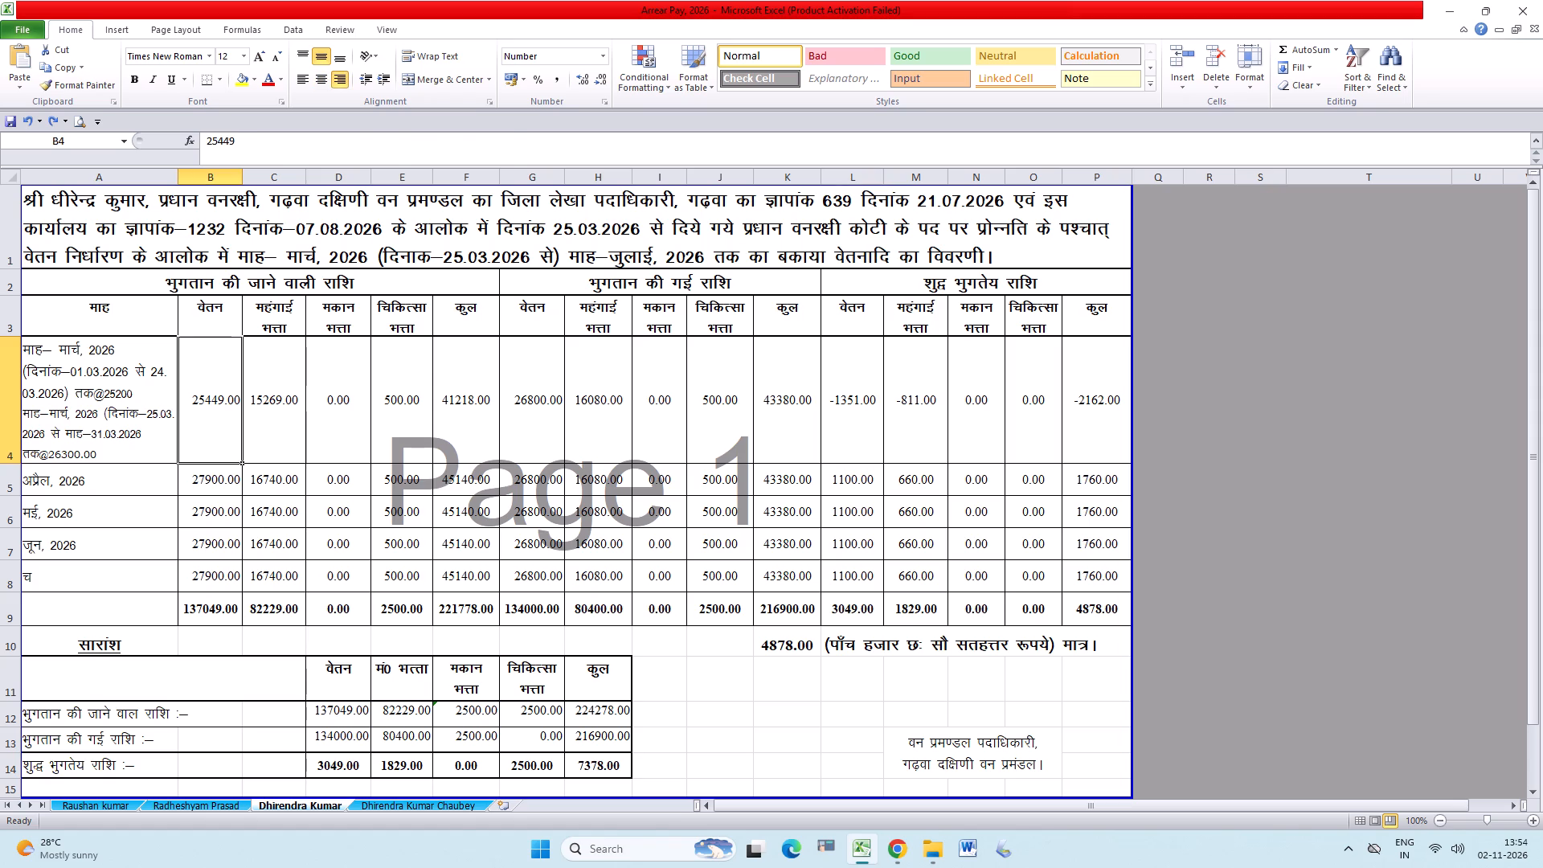
{"action": "left_click", "coordinate": [124, 435]}
{"action": "left_click", "coordinate": [213, 419]}
{"action": "left_click", "coordinate": [534, 409]}
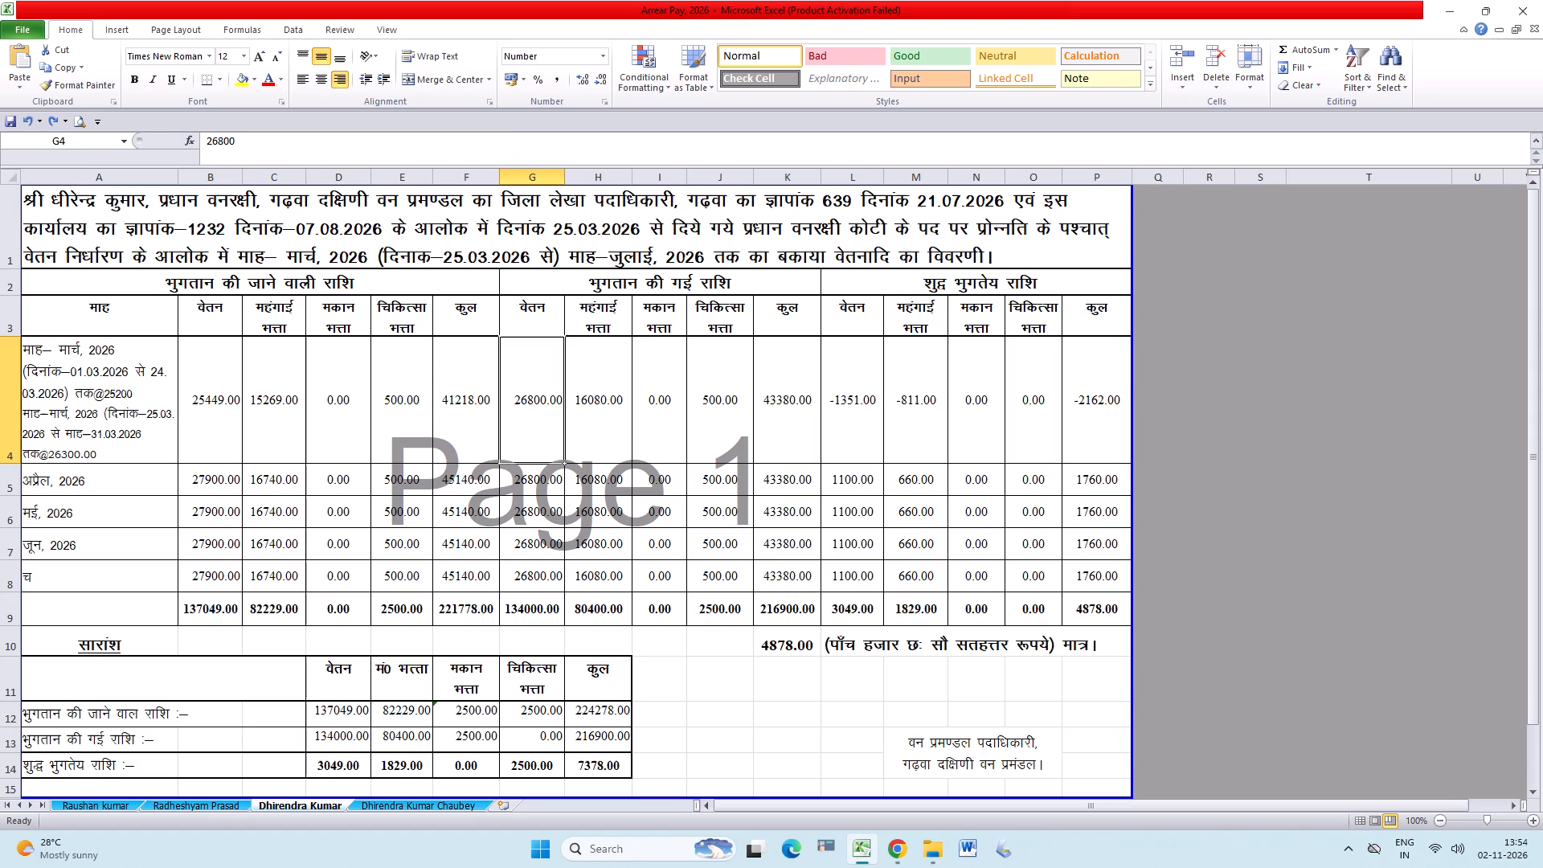
{"action": "type", "text": "25200"}
{"action": "key", "text": "Return"}
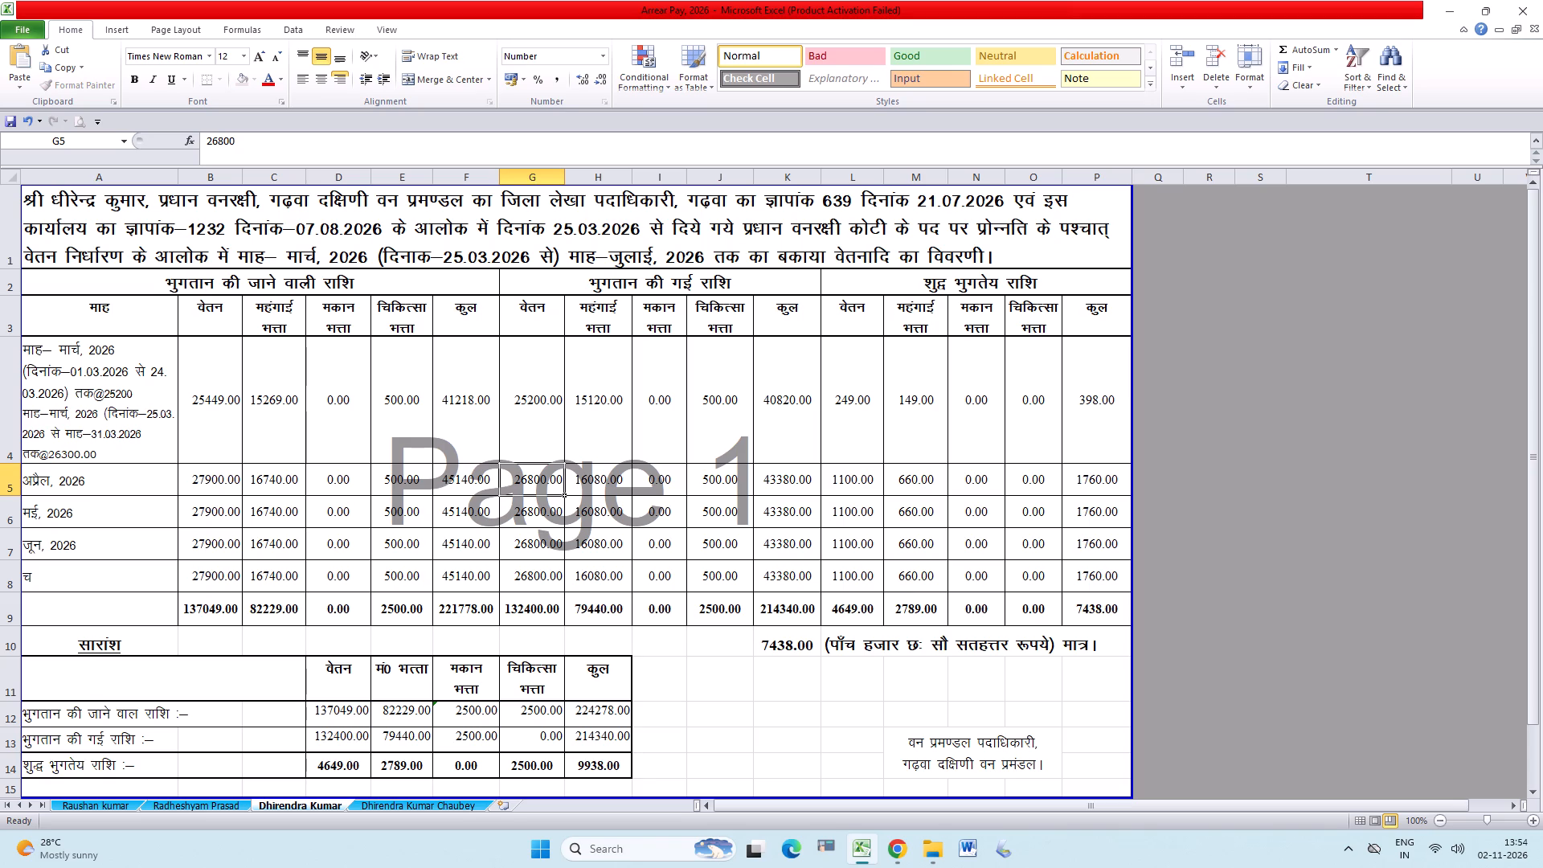
Check March's payable pay in B4 and the net total formula in P4, and save the workbook.
{"action": "left_click", "coordinate": [211, 419]}
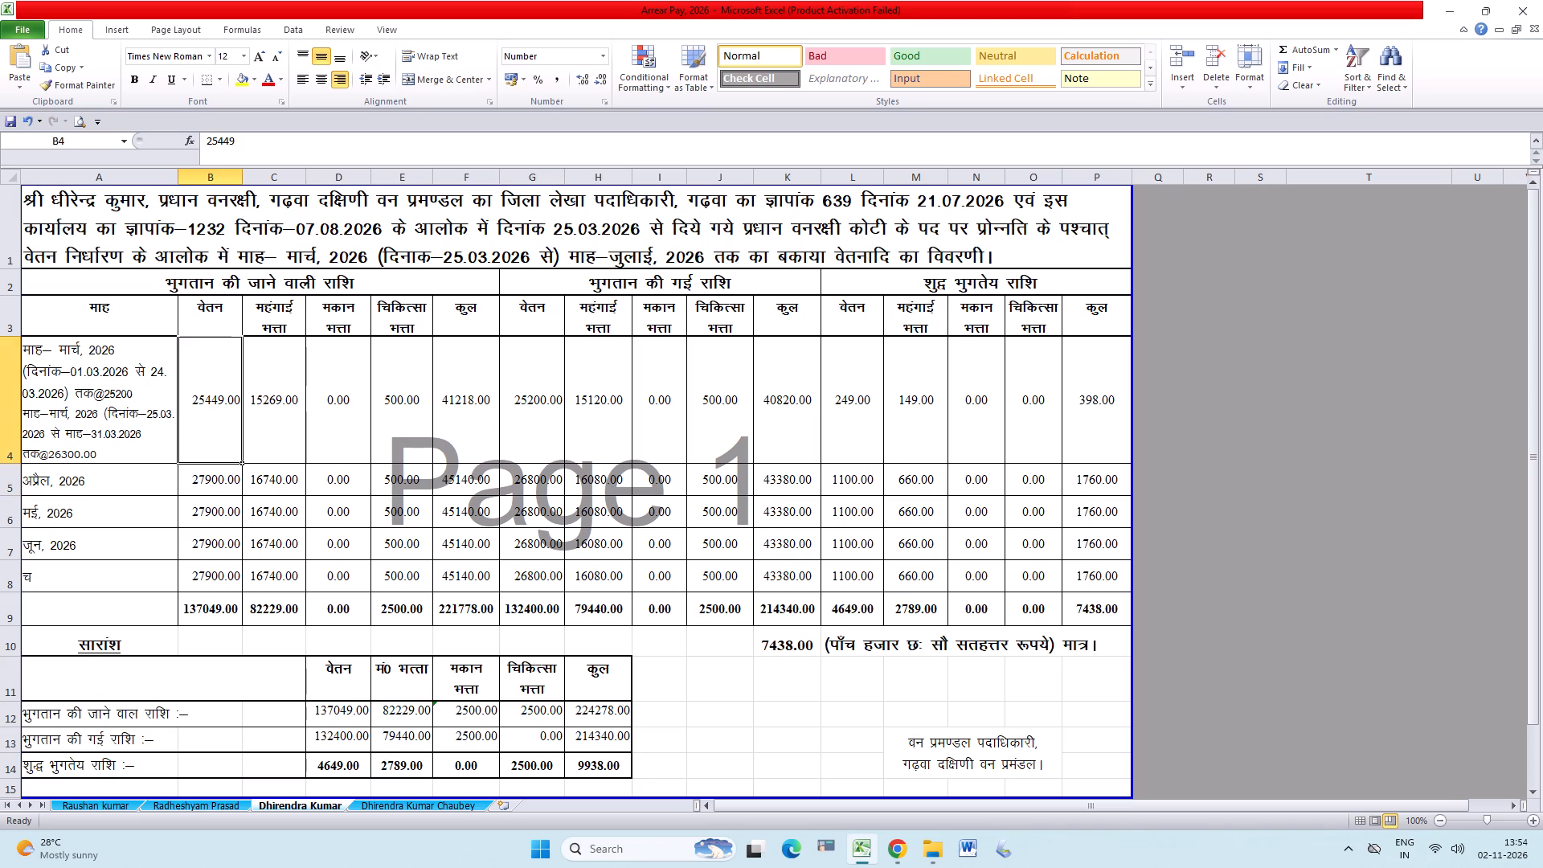
{"action": "left_click", "coordinate": [1084, 415]}
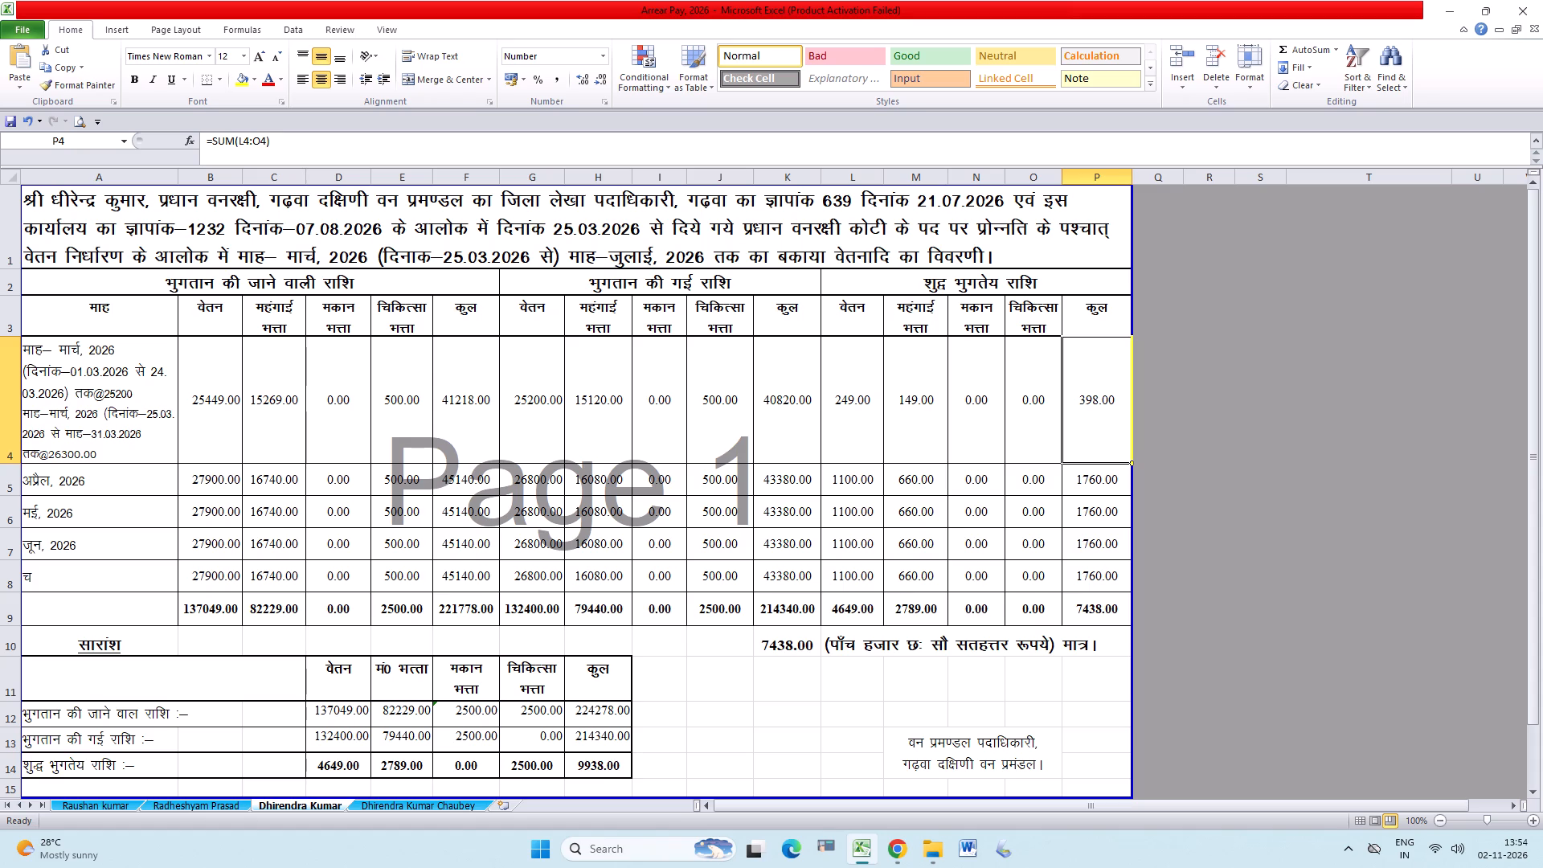
{"action": "key", "text": "ctrl+s"}
{"action": "key", "text": "ctrl+s"}
{"action": "key", "text": "ctrl+s"}
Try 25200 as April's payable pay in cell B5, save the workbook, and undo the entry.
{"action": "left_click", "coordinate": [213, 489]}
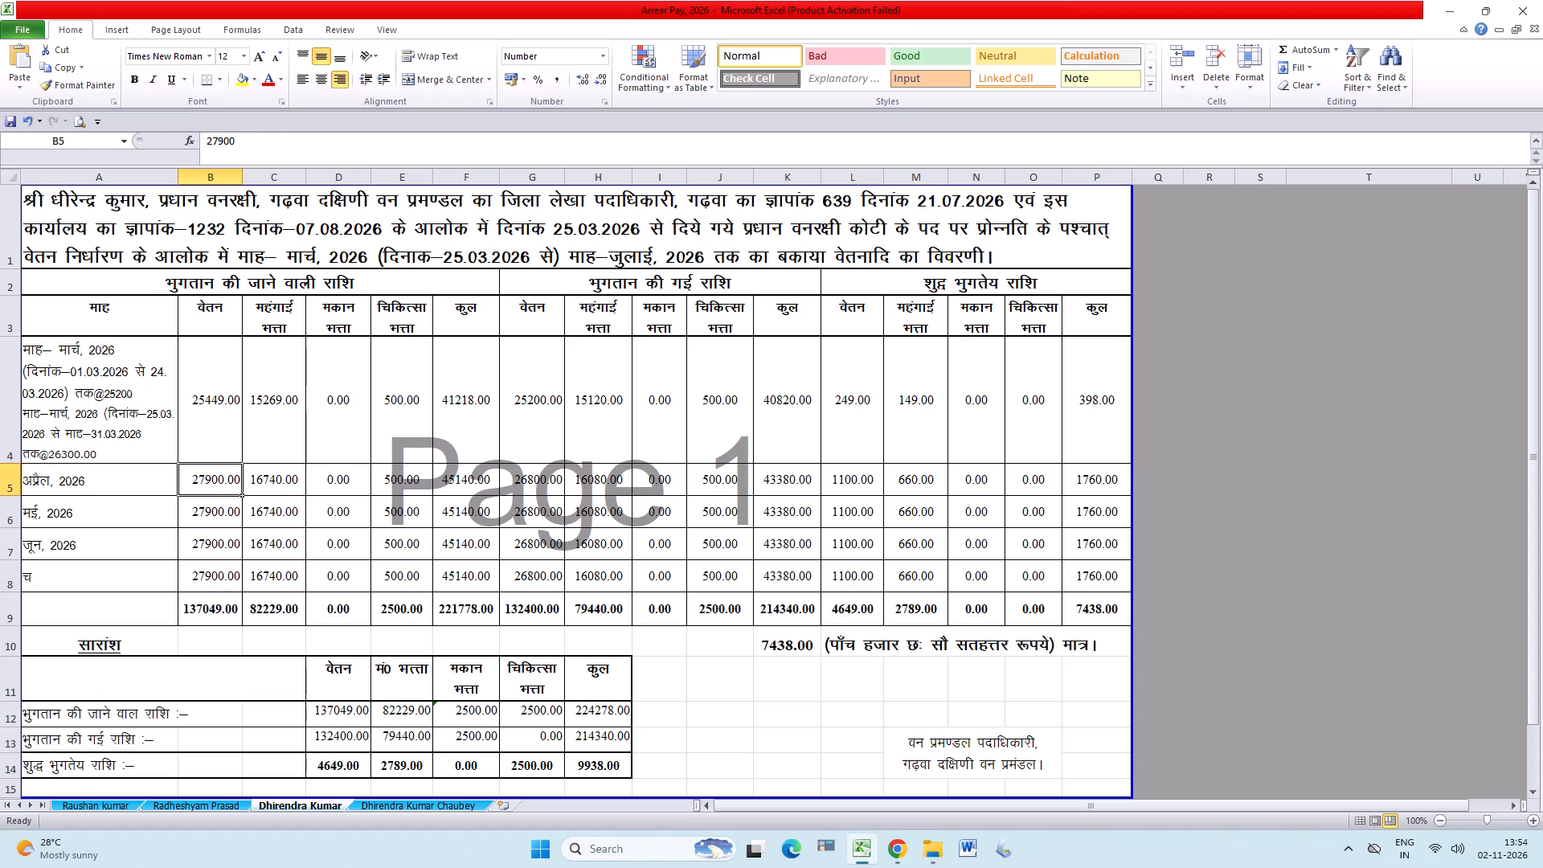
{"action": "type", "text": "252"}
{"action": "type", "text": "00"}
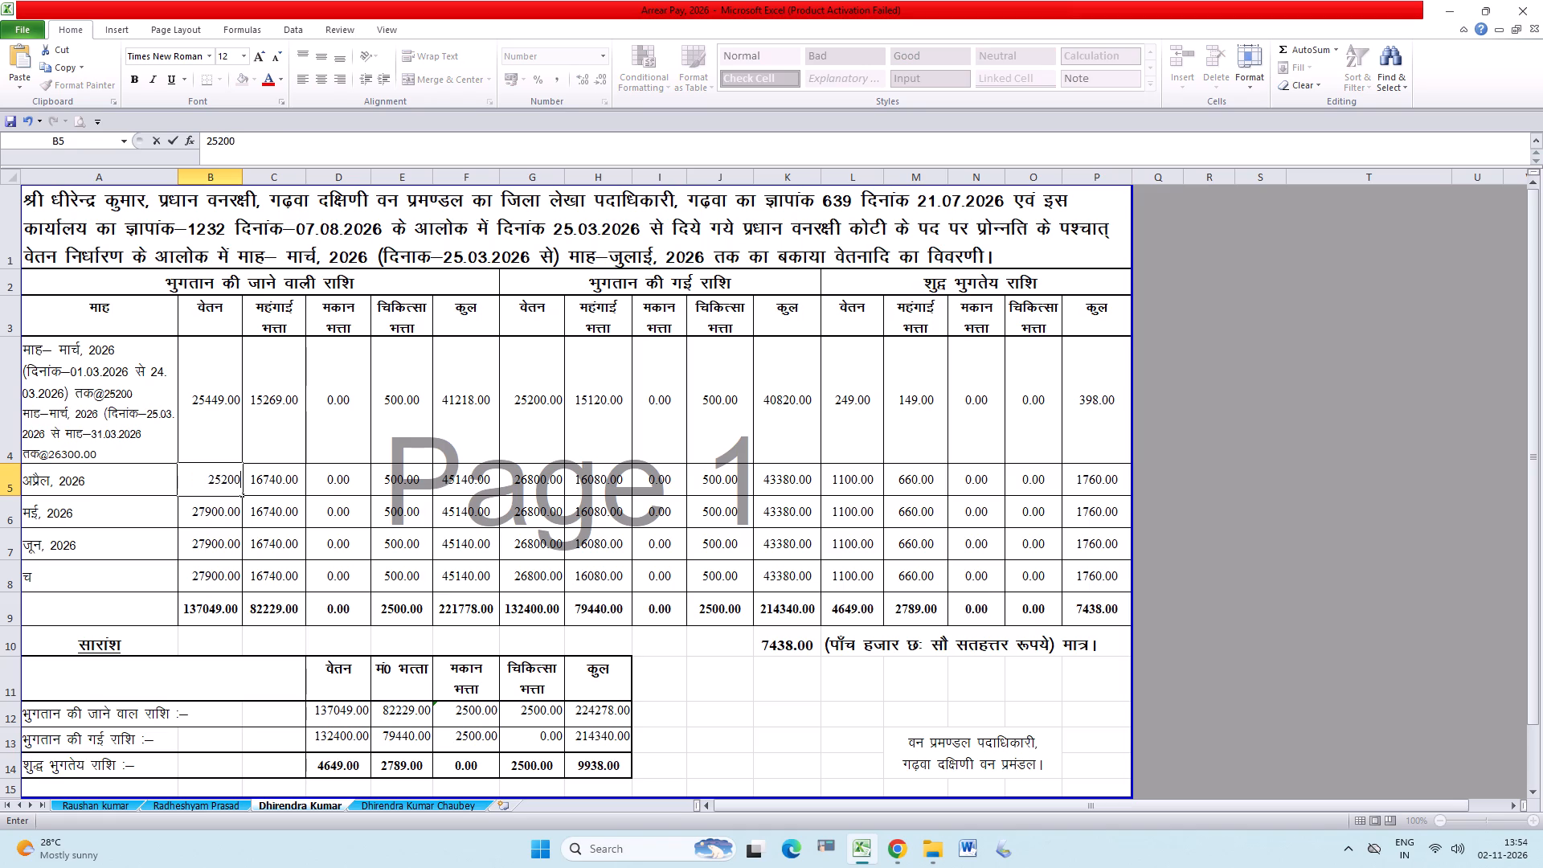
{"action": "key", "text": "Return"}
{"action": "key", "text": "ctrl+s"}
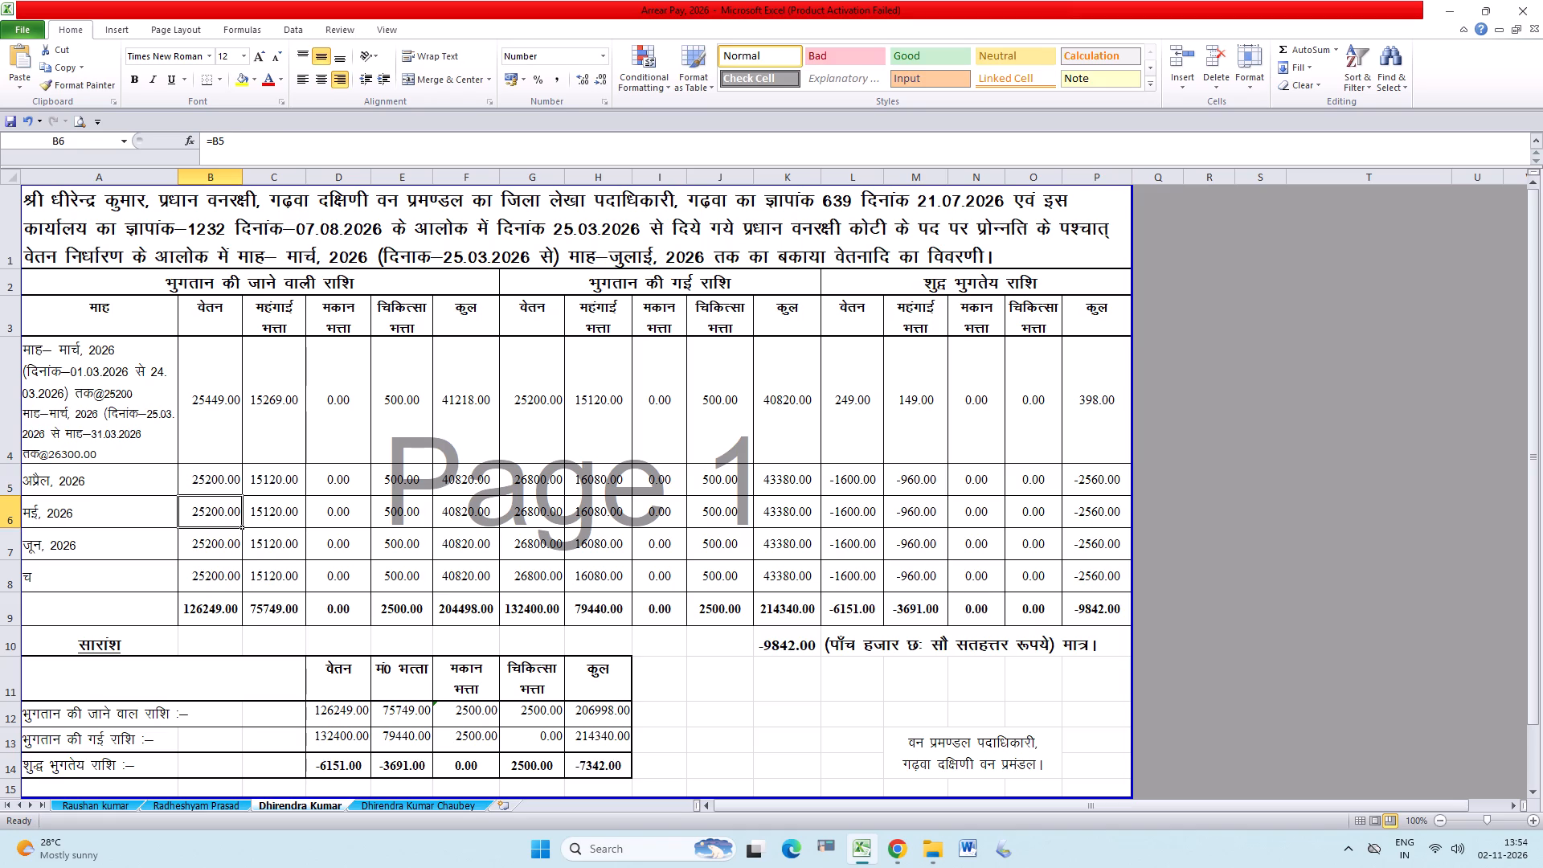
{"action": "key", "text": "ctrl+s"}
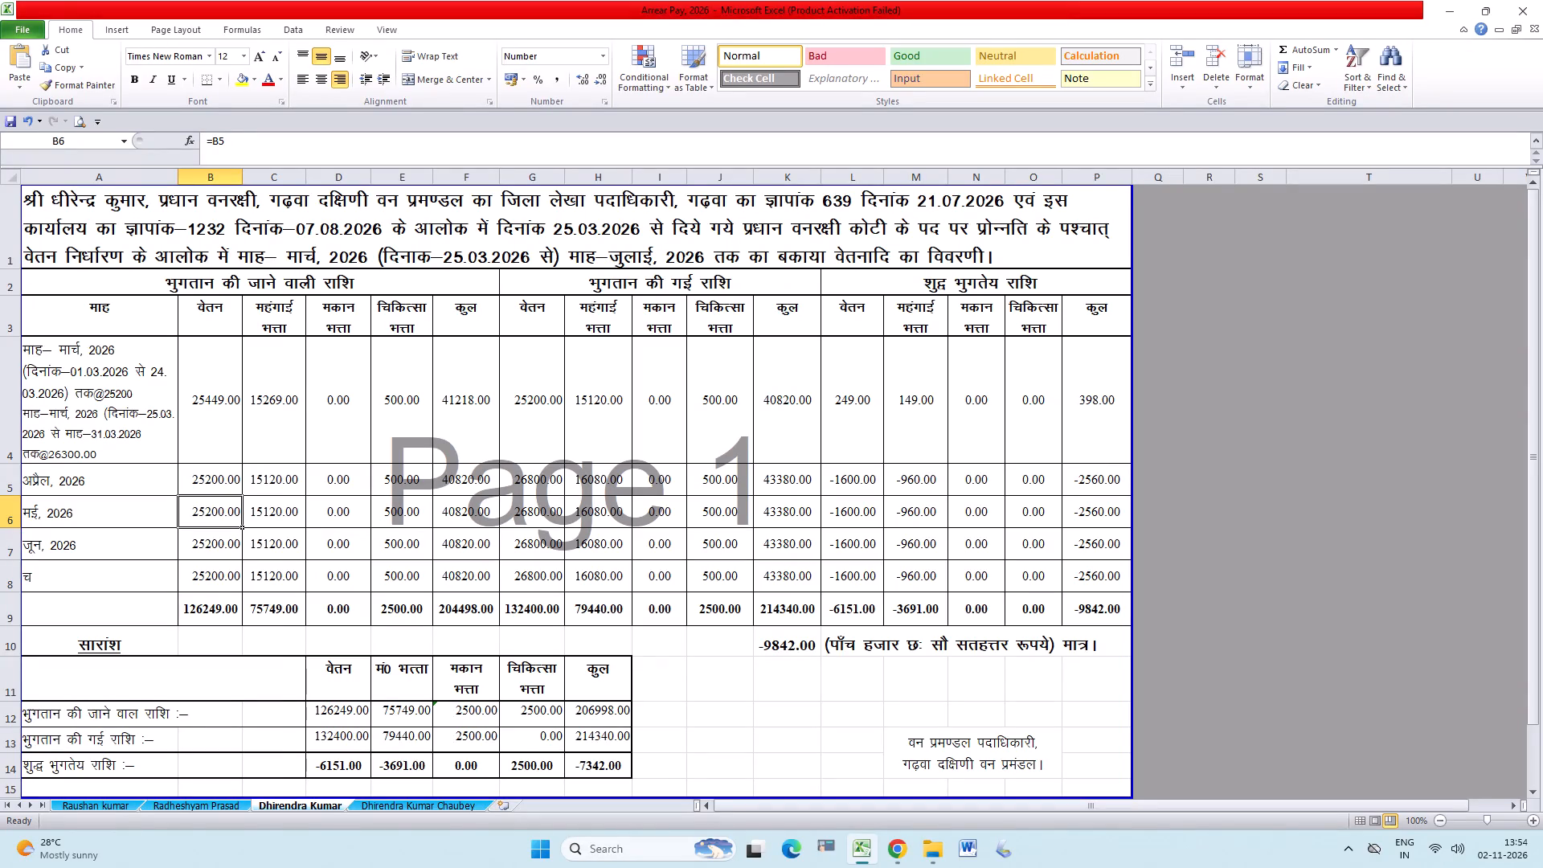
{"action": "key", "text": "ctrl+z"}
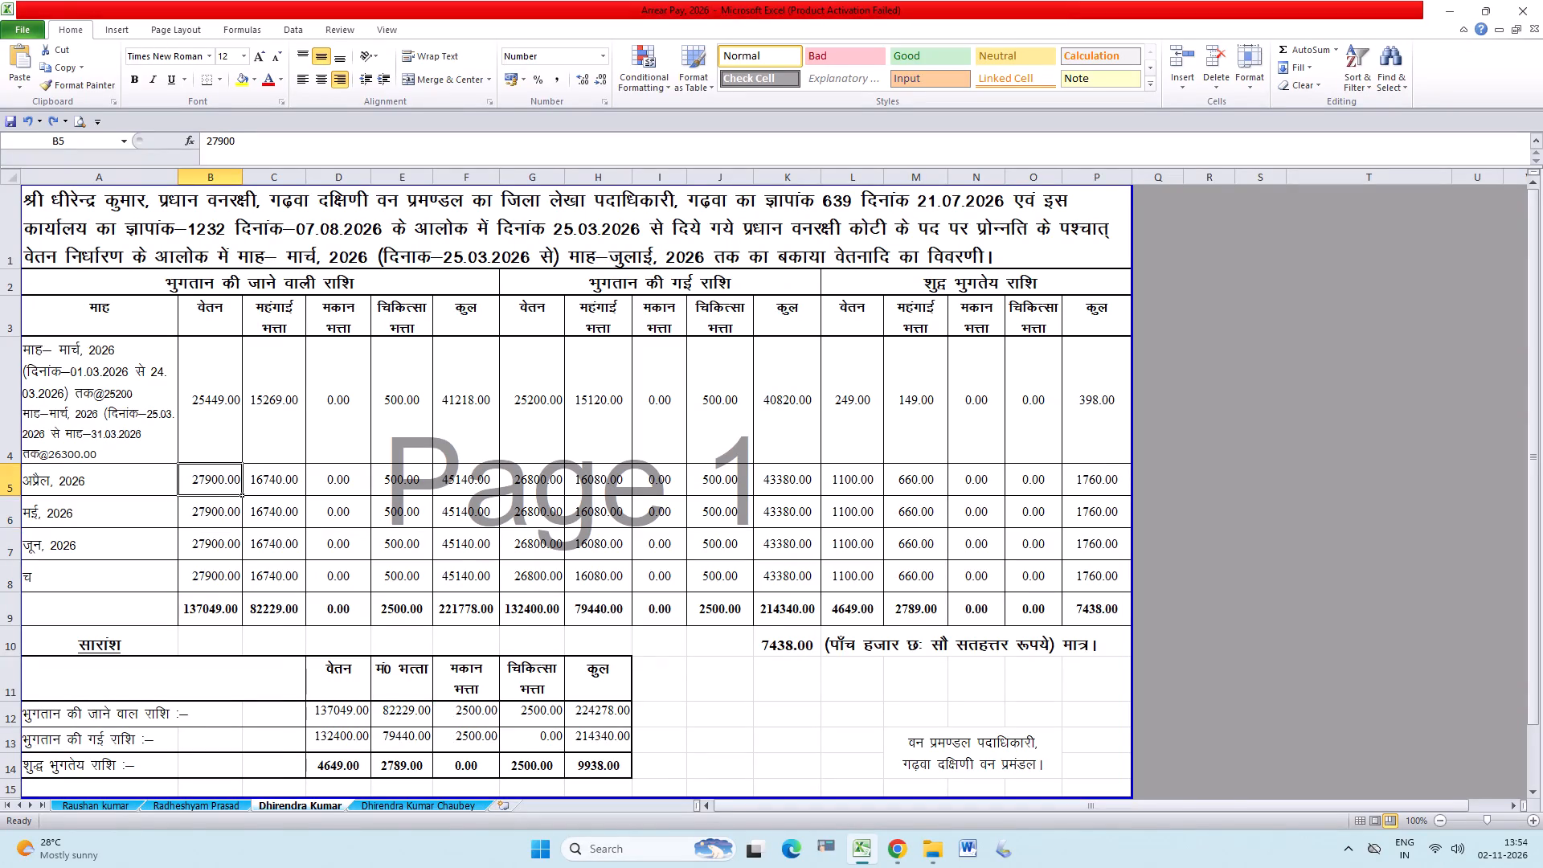
Set April's payable pay in cell B5 to 26300 and save the workbook.
{"action": "left_click", "coordinate": [212, 478]}
{"action": "type", "text": "26300"}
{"action": "key", "text": "Return"}
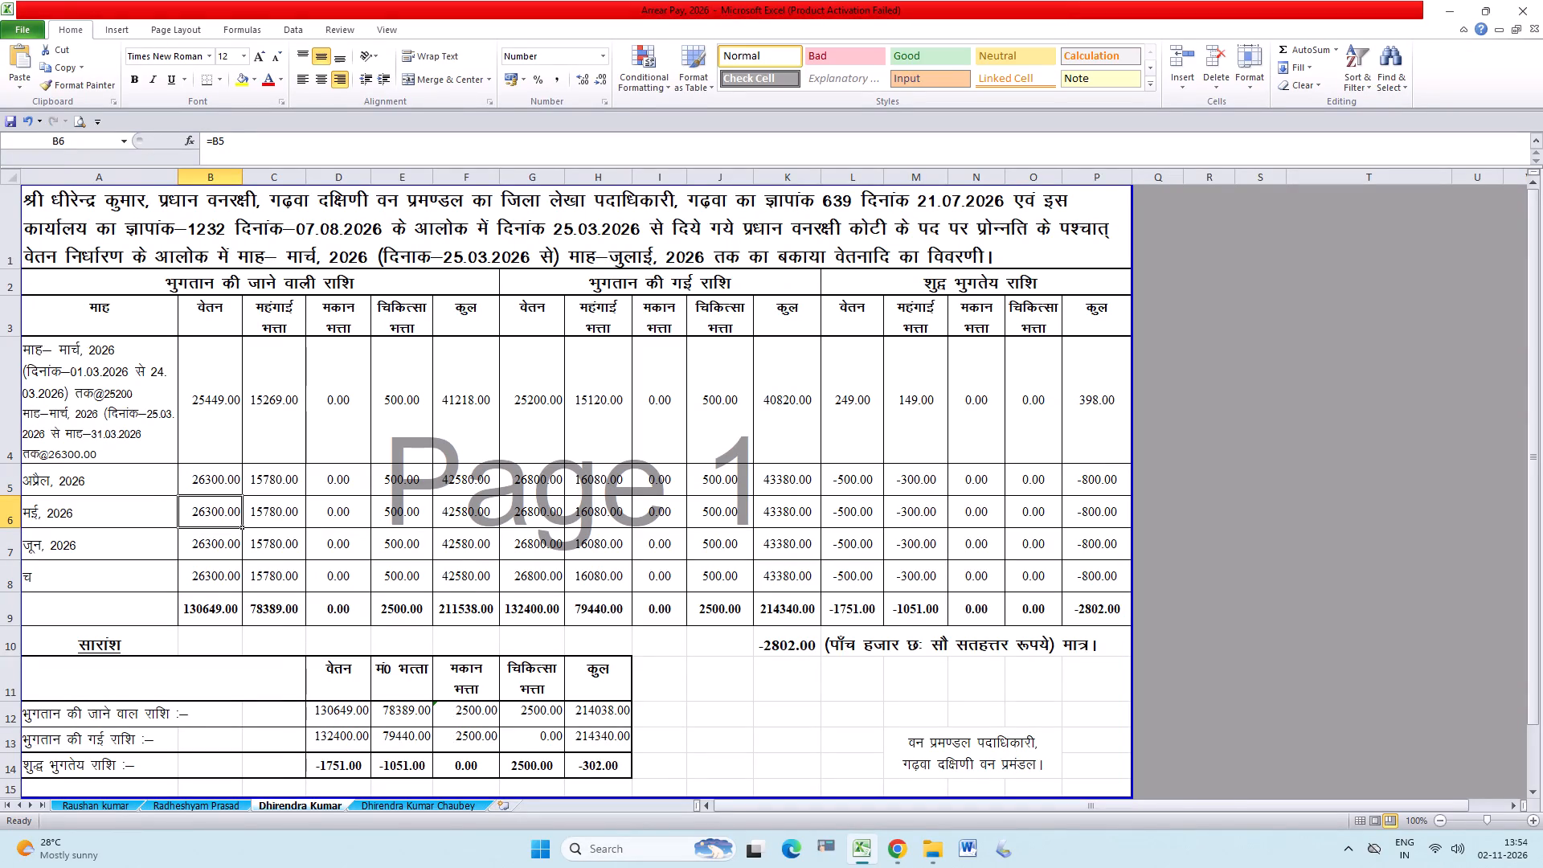
{"action": "key", "text": "ctrl+s"}
{"action": "key", "text": "ctrl+s"}
{"action": "key", "text": "ctrl+s"}
{"action": "key", "text": "ctrl+s"}
{"action": "key", "text": "ctrl+s"}
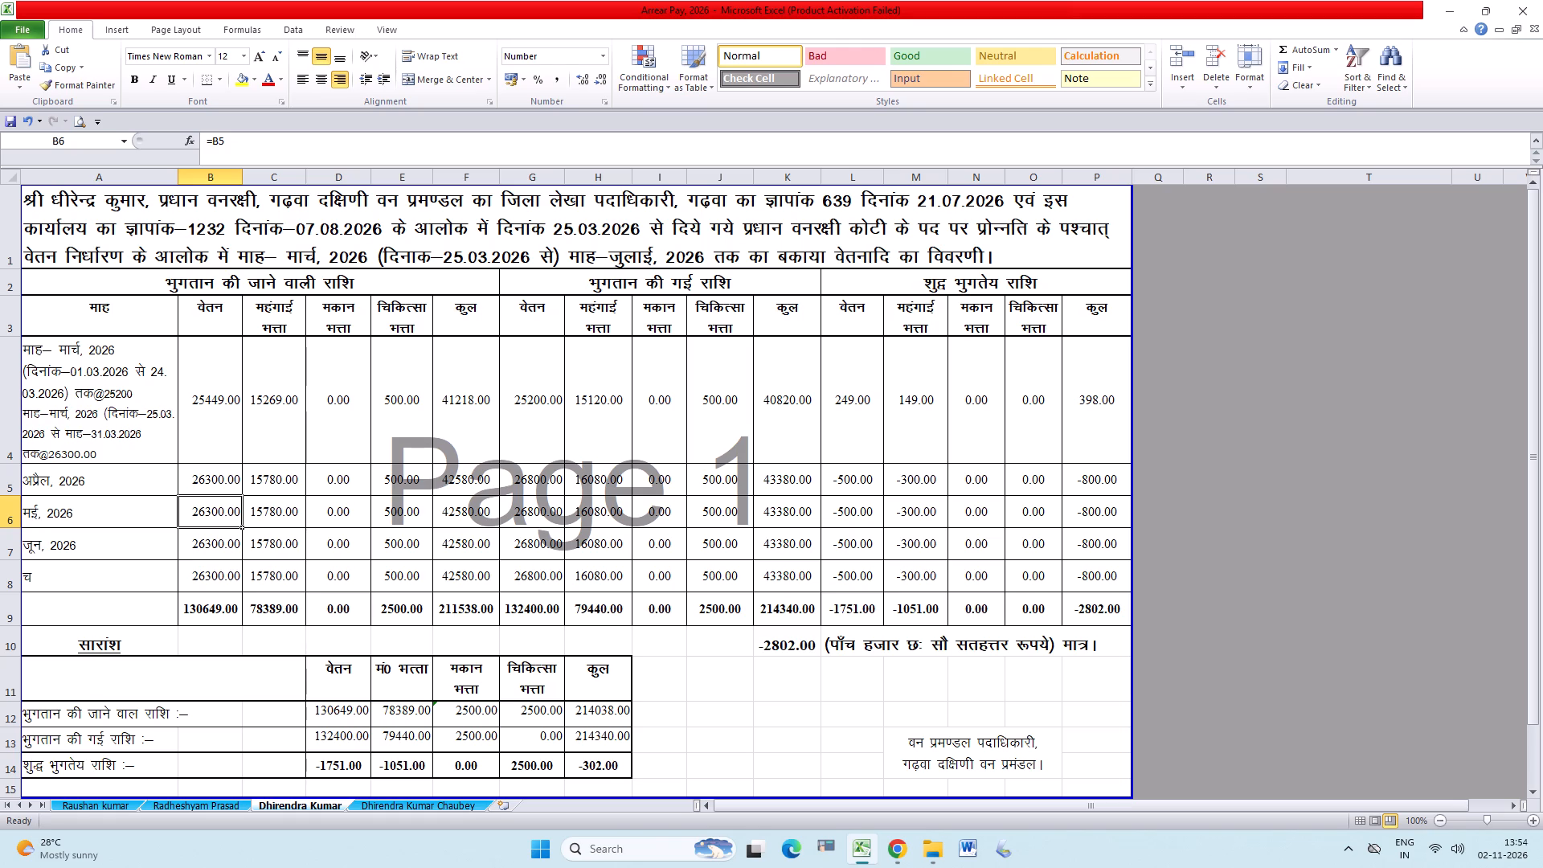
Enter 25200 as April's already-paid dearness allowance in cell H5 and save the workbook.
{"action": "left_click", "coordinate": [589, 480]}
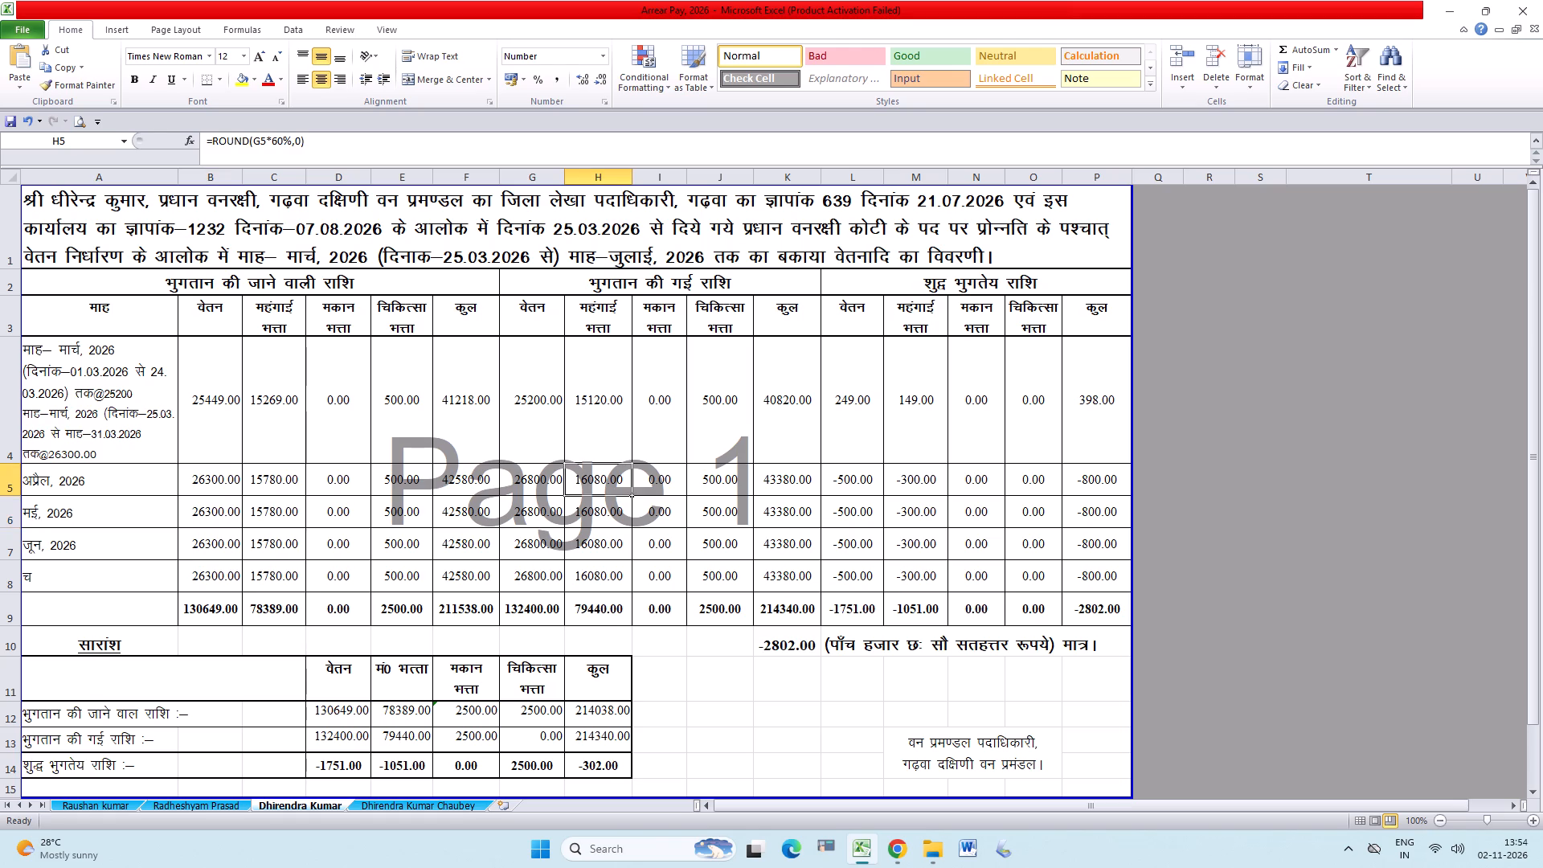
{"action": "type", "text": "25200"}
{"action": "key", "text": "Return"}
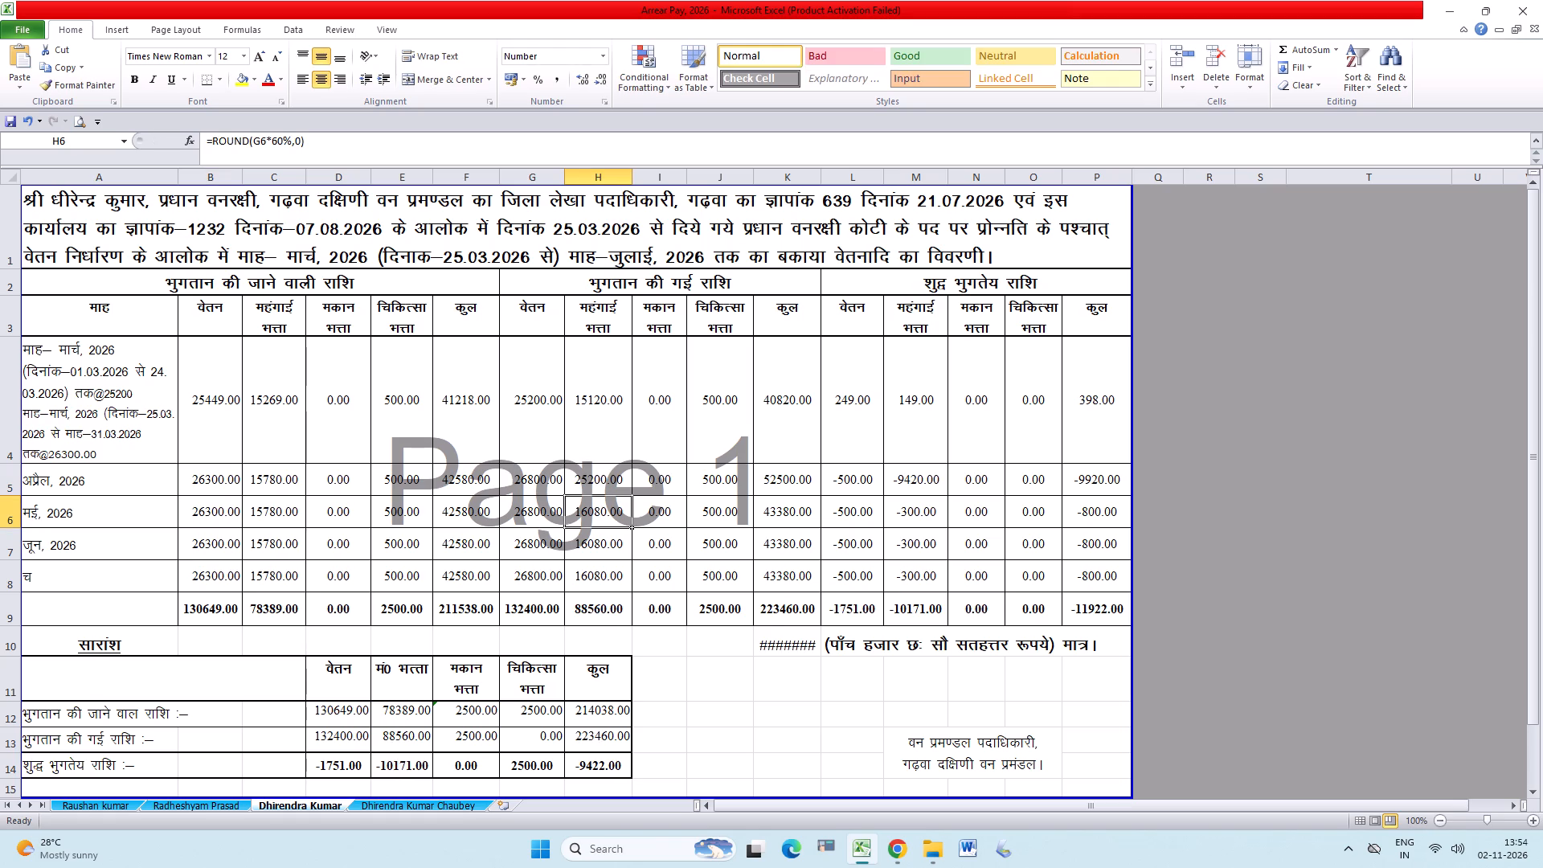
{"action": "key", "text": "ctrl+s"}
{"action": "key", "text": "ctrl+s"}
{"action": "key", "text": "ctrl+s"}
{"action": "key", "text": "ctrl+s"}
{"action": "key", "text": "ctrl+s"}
Check April's payable dearness allowance formula in C5, payable pay in B5, and the net amount formula in K10.
{"action": "left_click", "coordinate": [278, 479]}
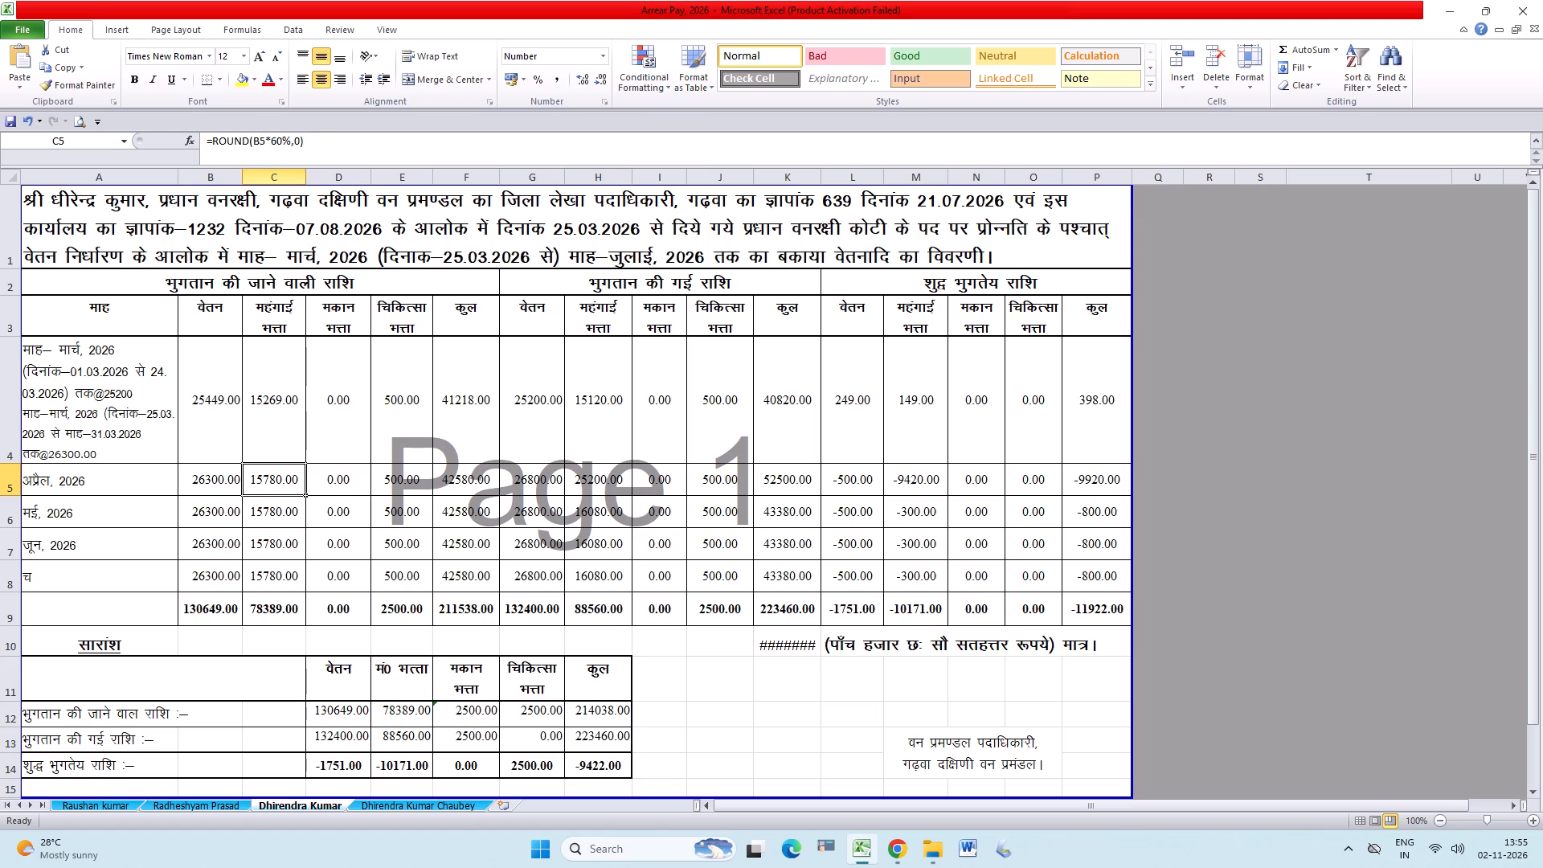
{"action": "left_click", "coordinate": [280, 143]}
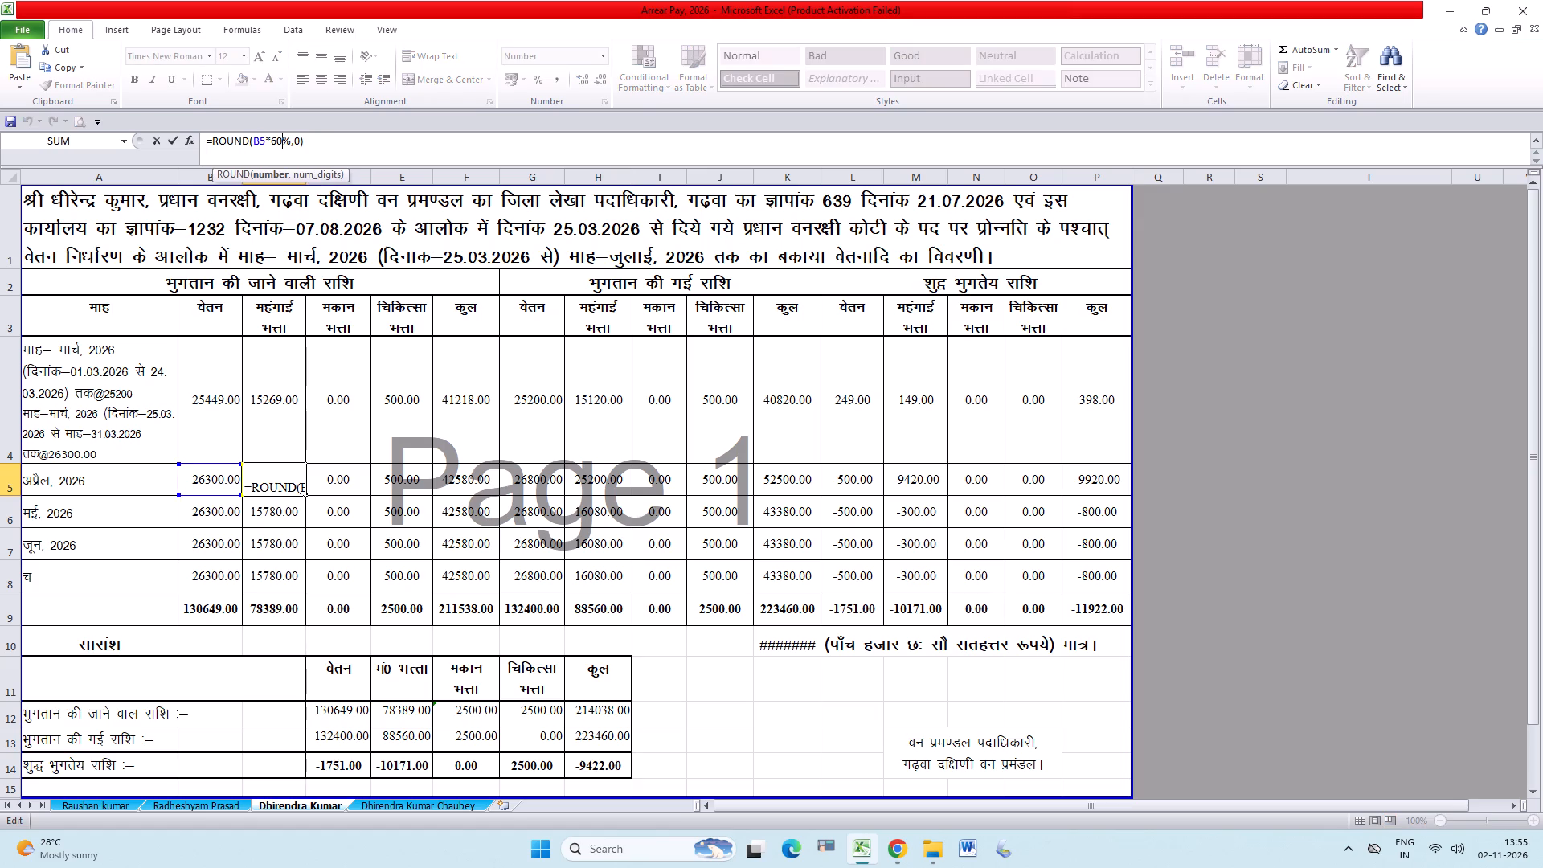
{"action": "key", "text": "Return"}
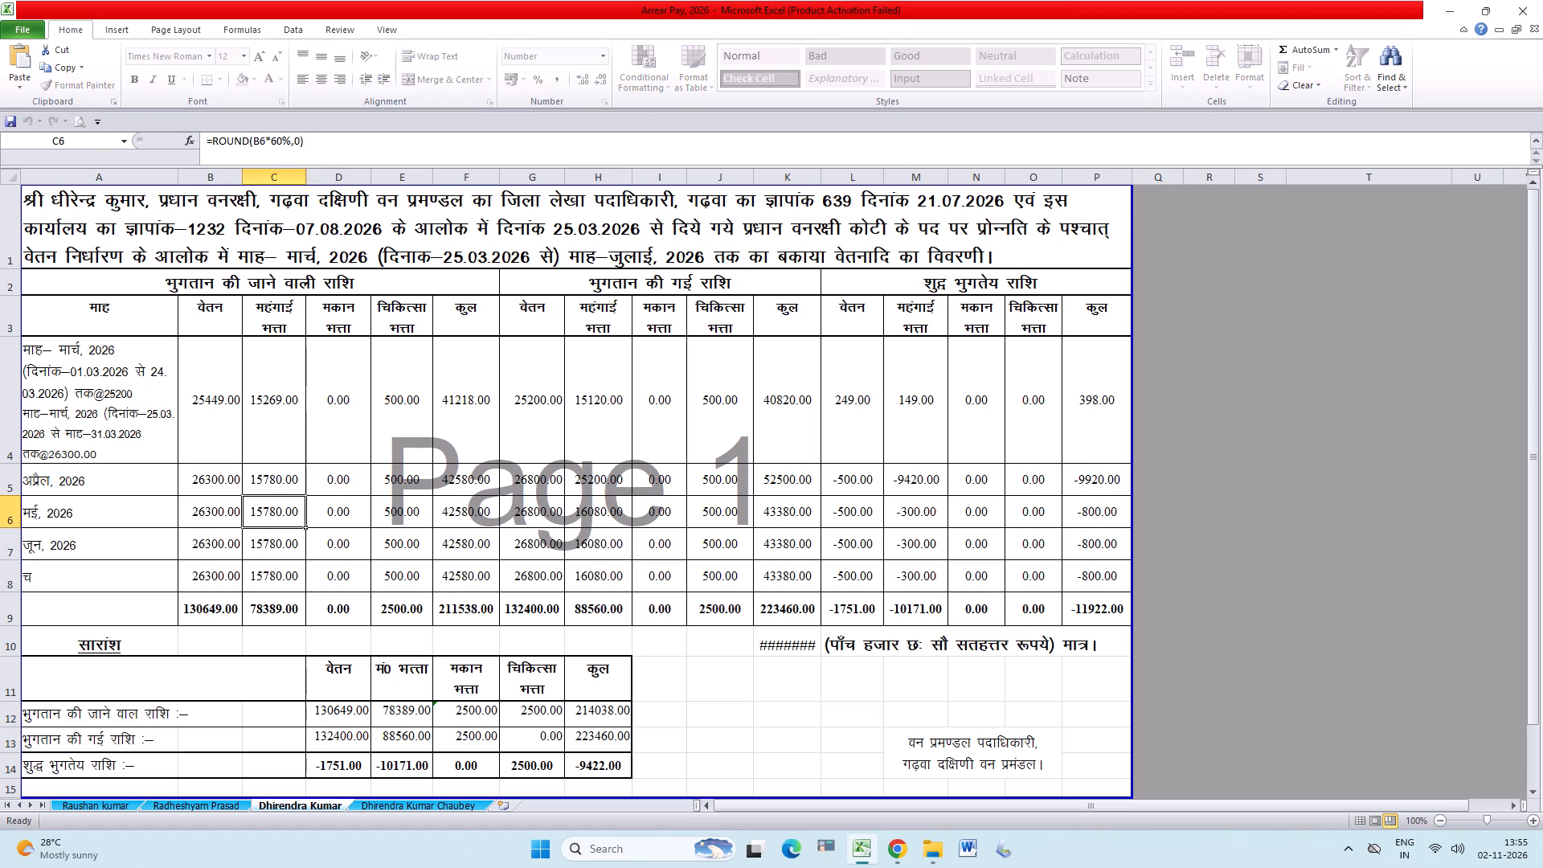
{"action": "left_click", "coordinate": [295, 481]}
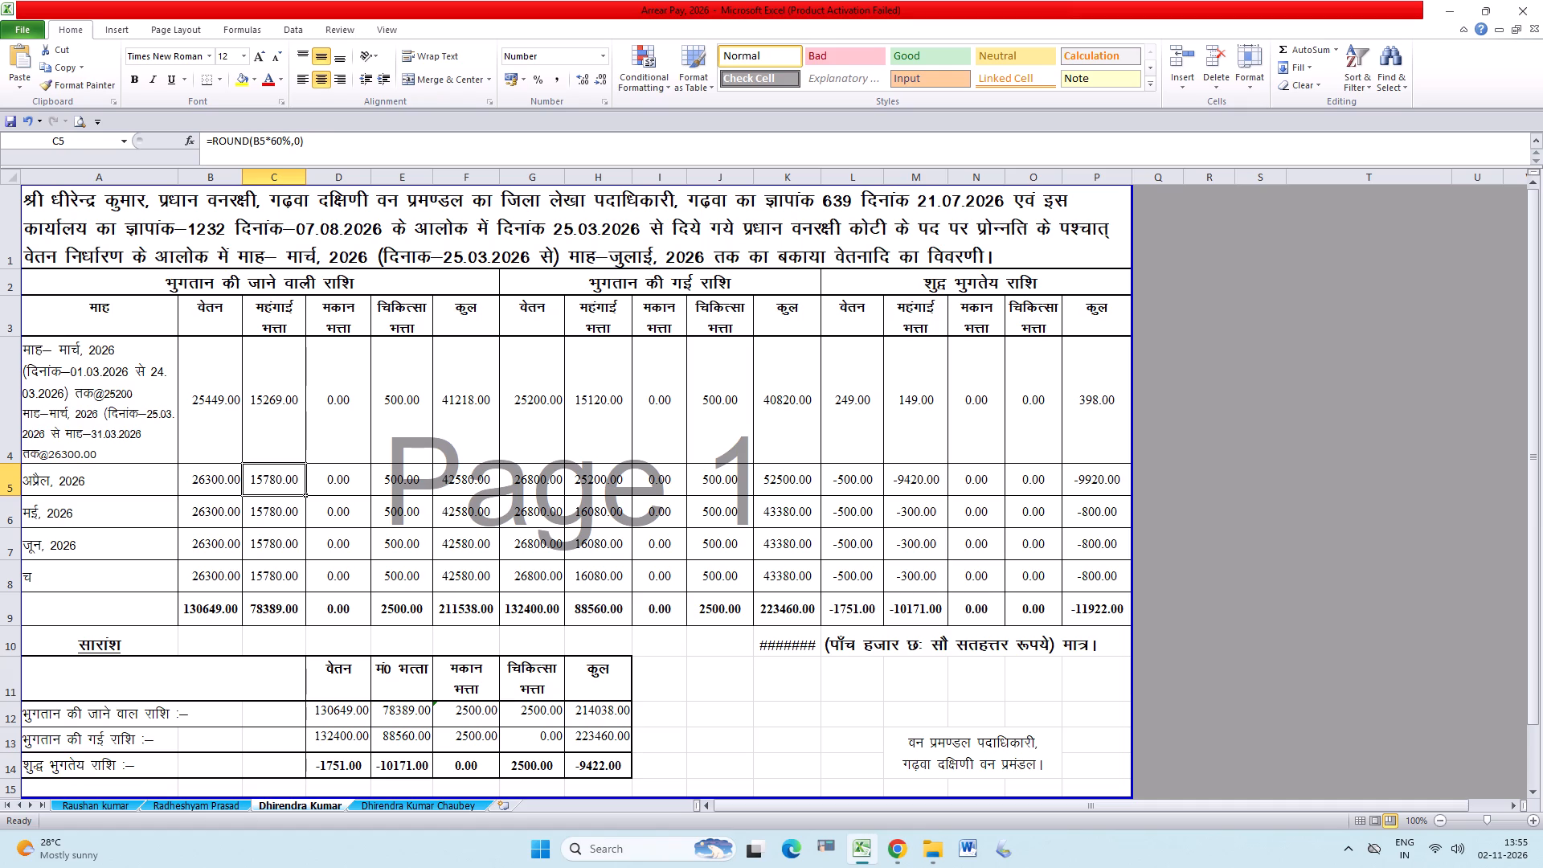
{"action": "left_click", "coordinate": [204, 478]}
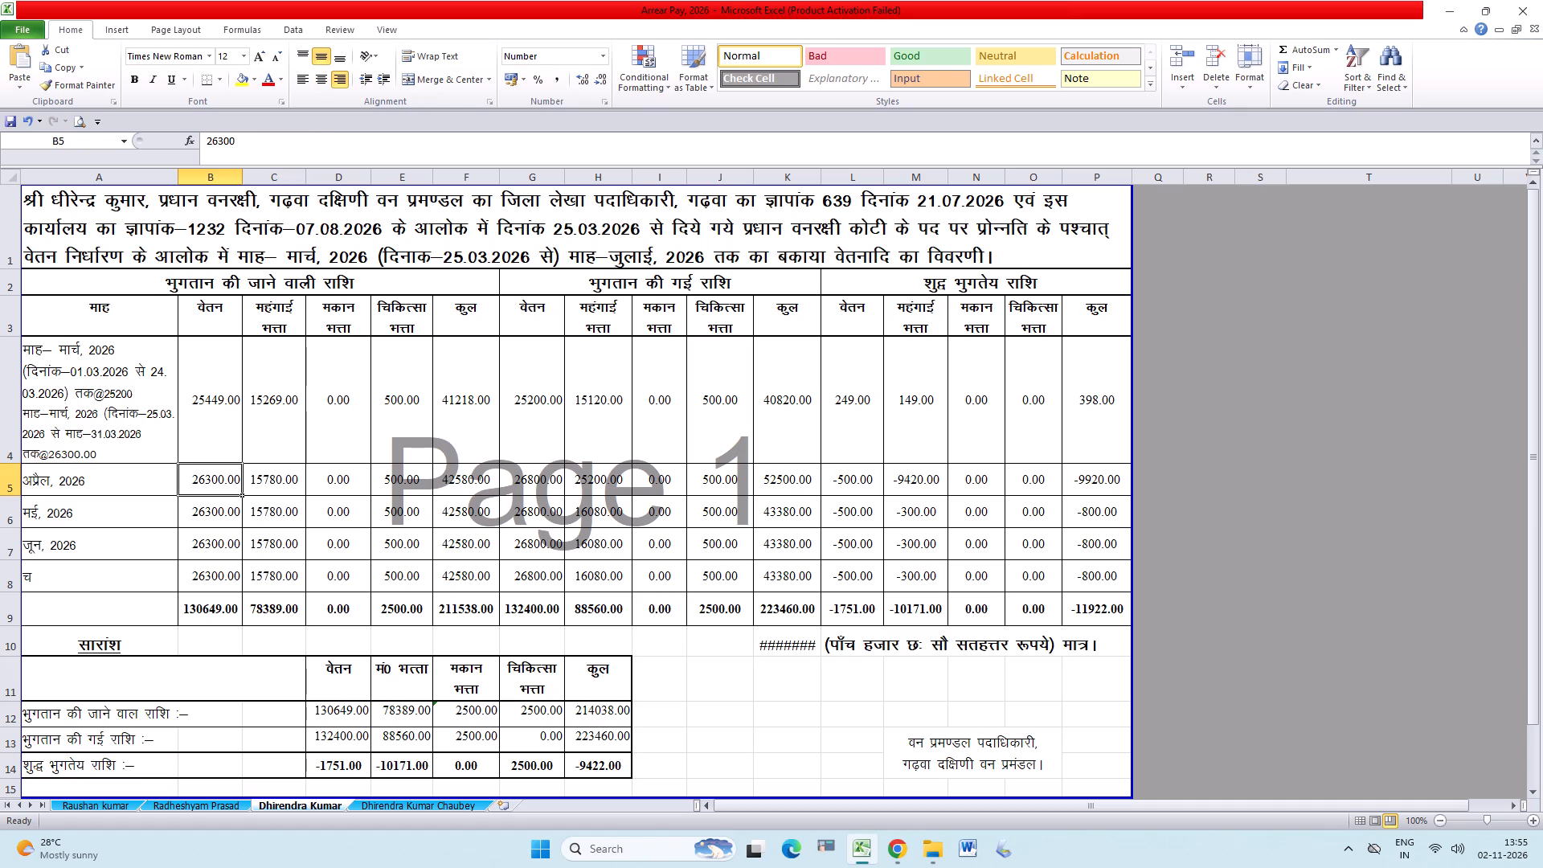
{"action": "left_click", "coordinate": [261, 478]}
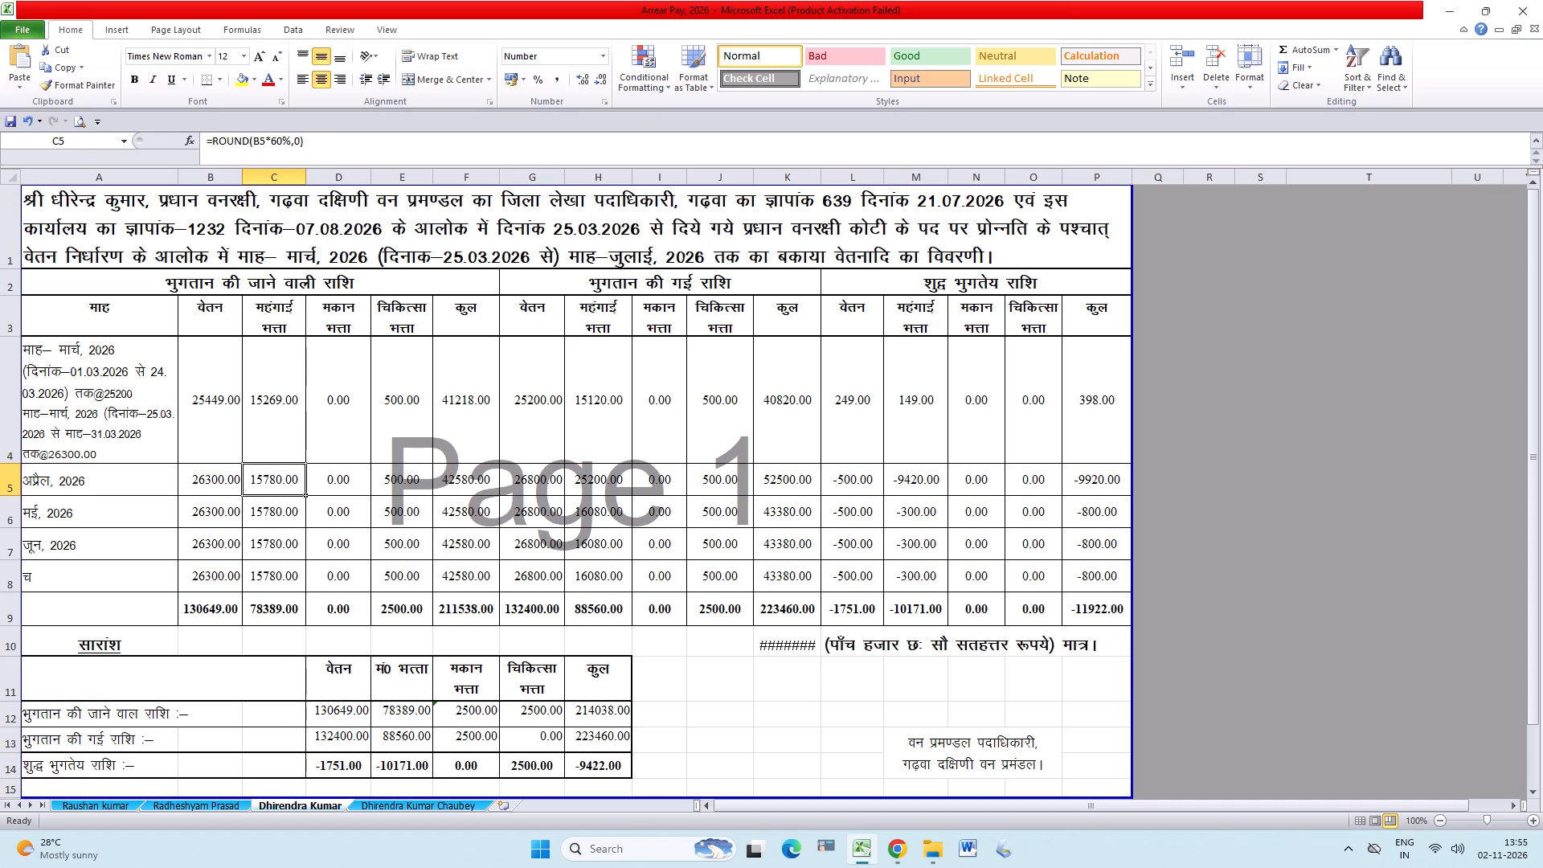
{"action": "left_click", "coordinate": [780, 640]}
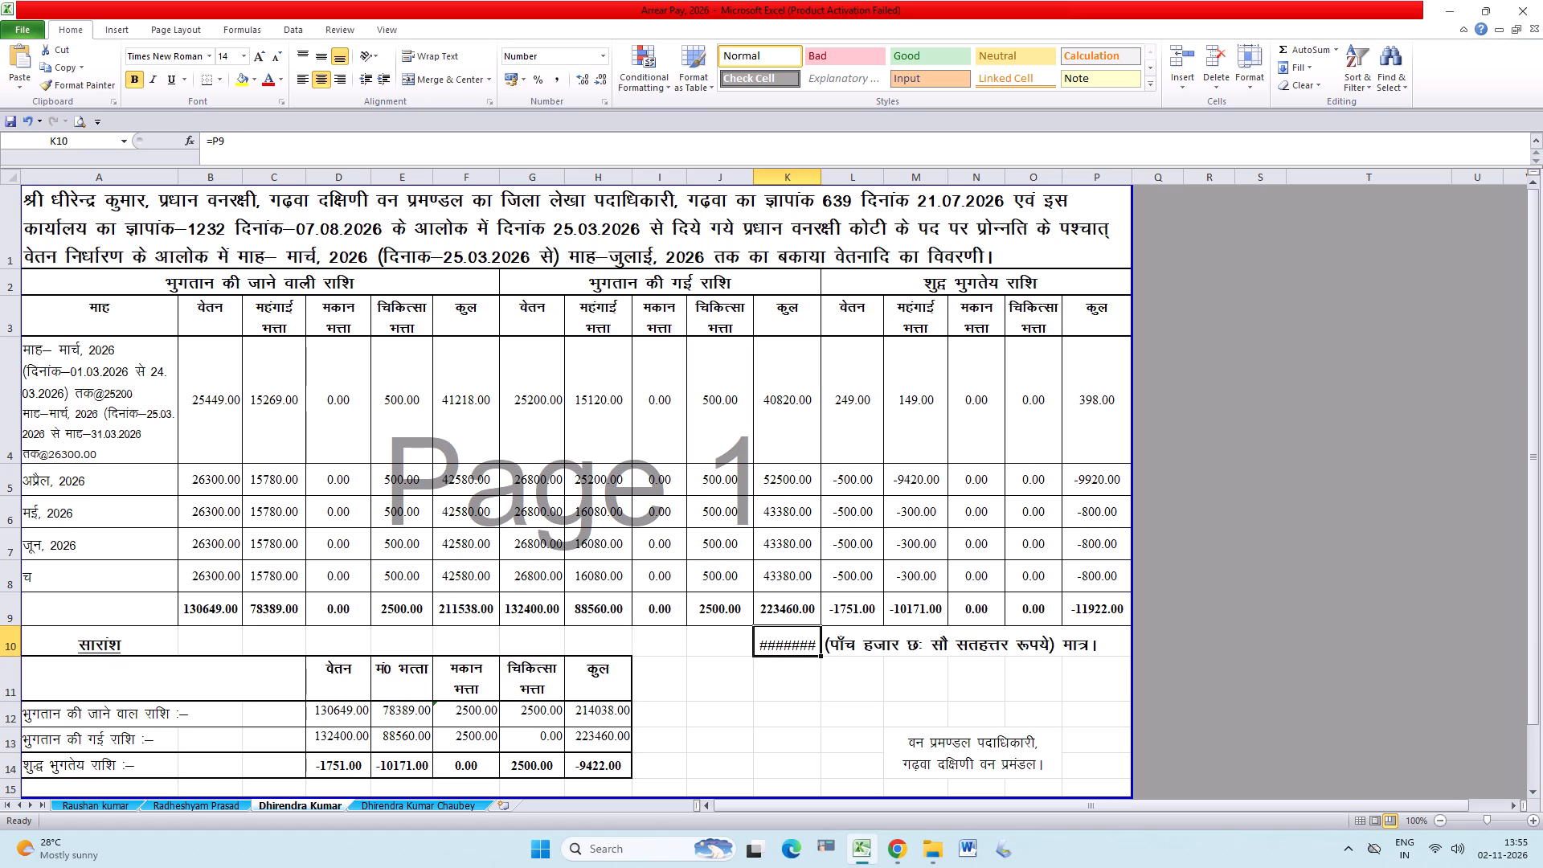
Fill March's already-paid pay of 25200 from G4 down through G8 and save the workbook.
{"action": "left_click", "coordinate": [531, 486]}
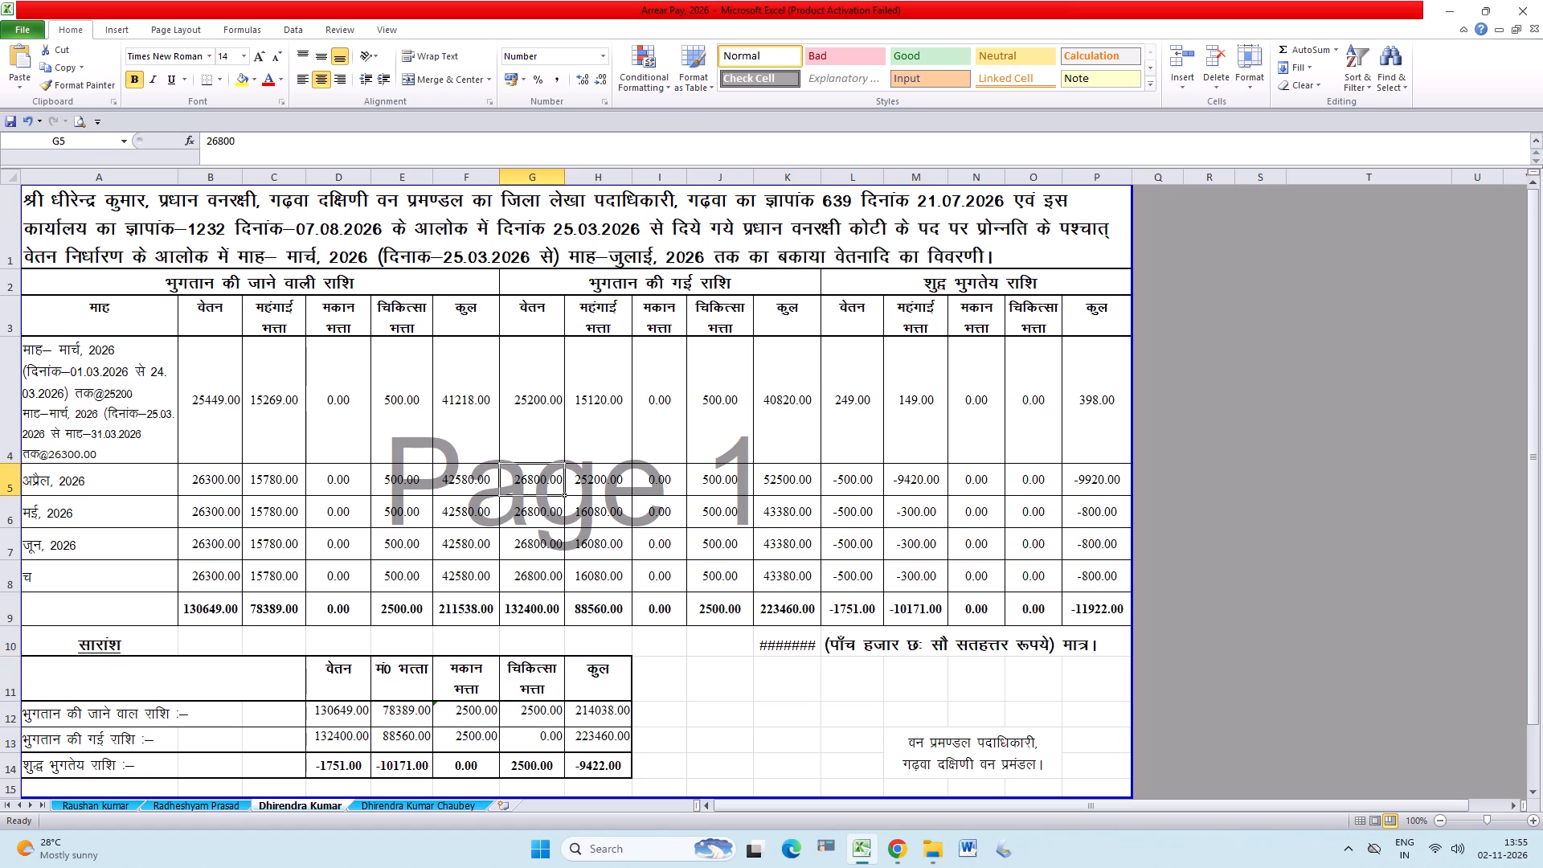
{"action": "left_click_drag", "start_coordinate": [526, 428], "coordinate": [526, 572]}
{"action": "key", "text": "ctrl+d"}
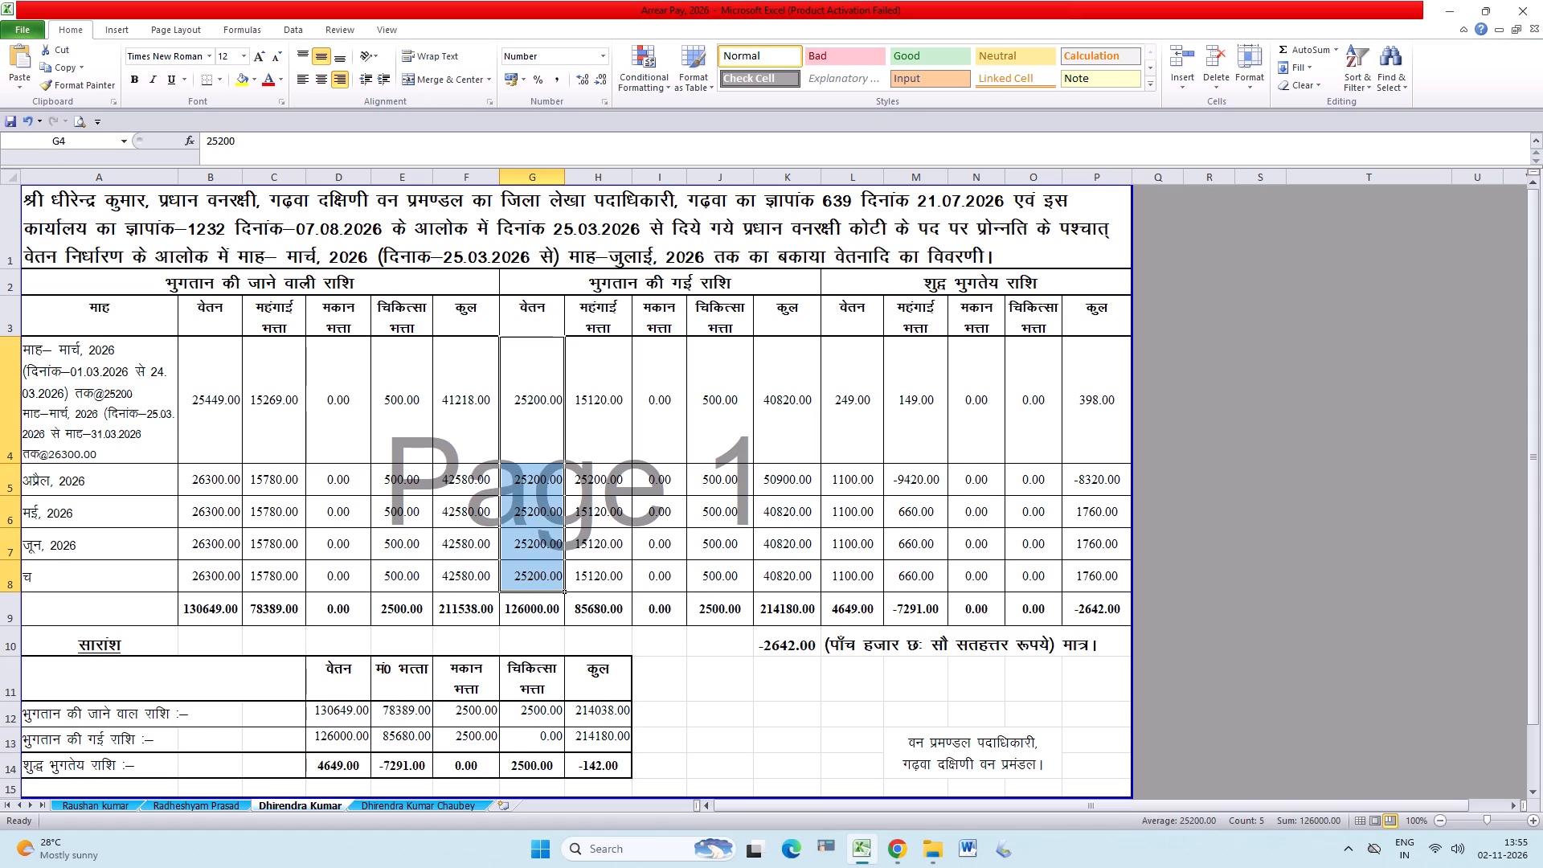
{"action": "key", "text": "ctrl+s"}
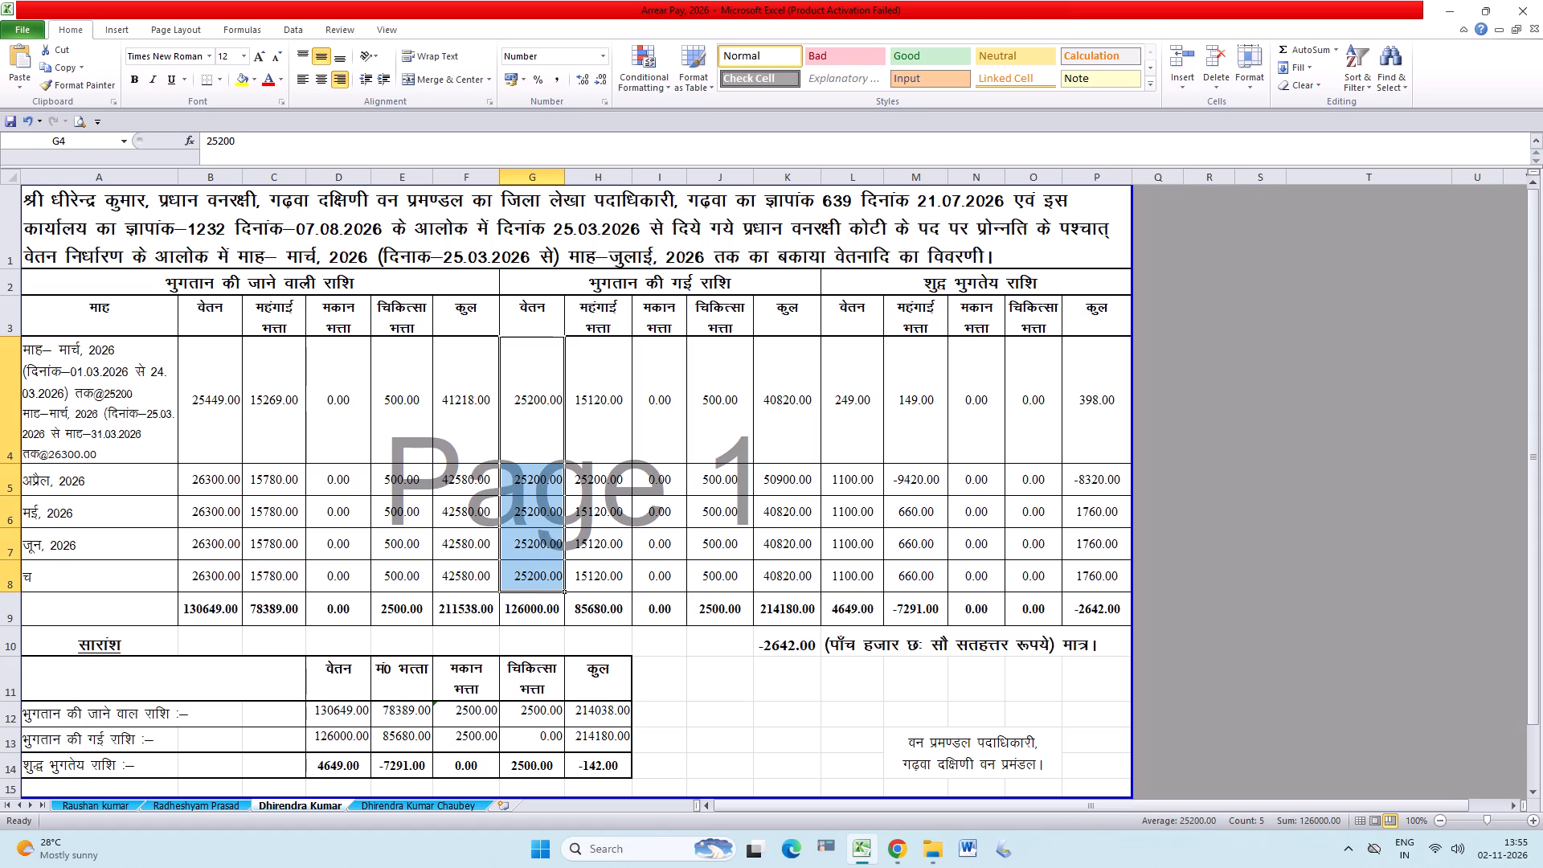
Examine the net grand total formula in P9 and the net dearness allowance formulas in M4 and M5.
{"action": "left_click", "coordinate": [755, 587]}
{"action": "left_click", "coordinate": [1095, 618]}
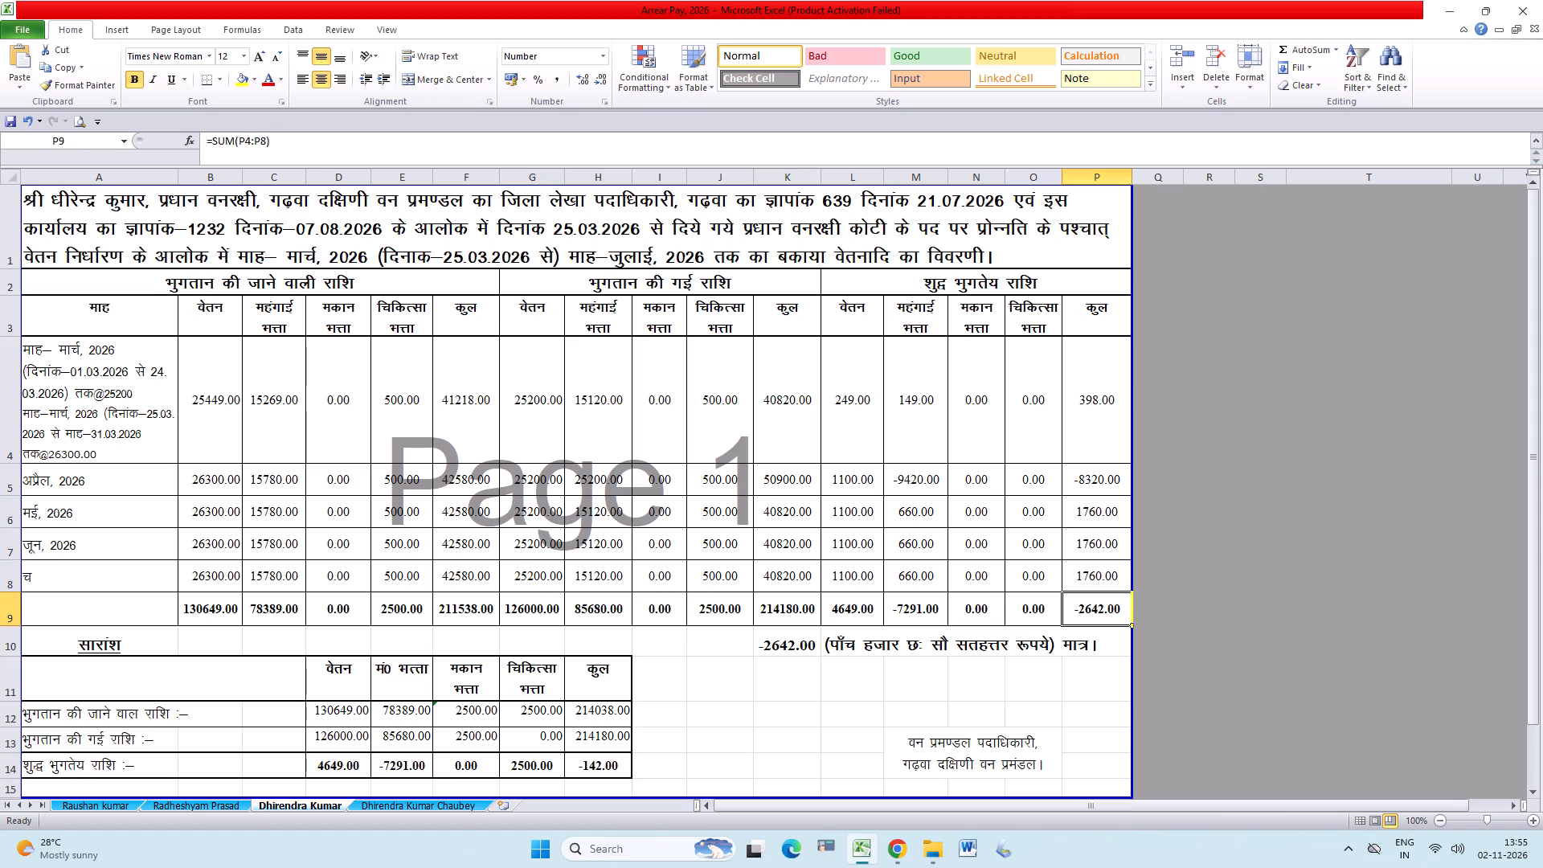
{"action": "left_click", "coordinate": [909, 407]}
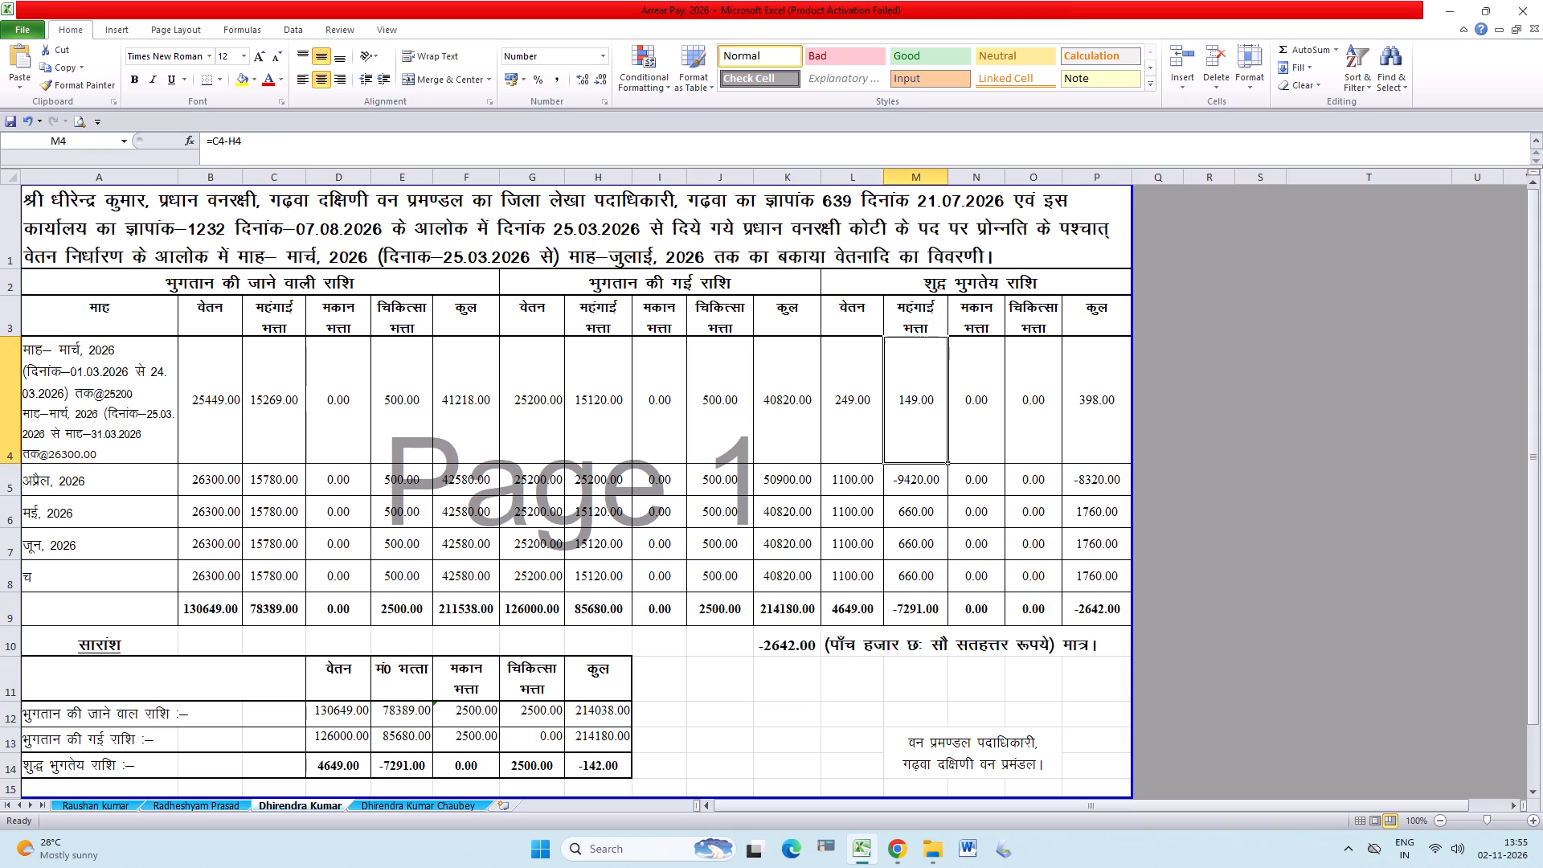
{"action": "left_click_drag", "start_coordinate": [947, 464], "coordinate": [948, 596]}
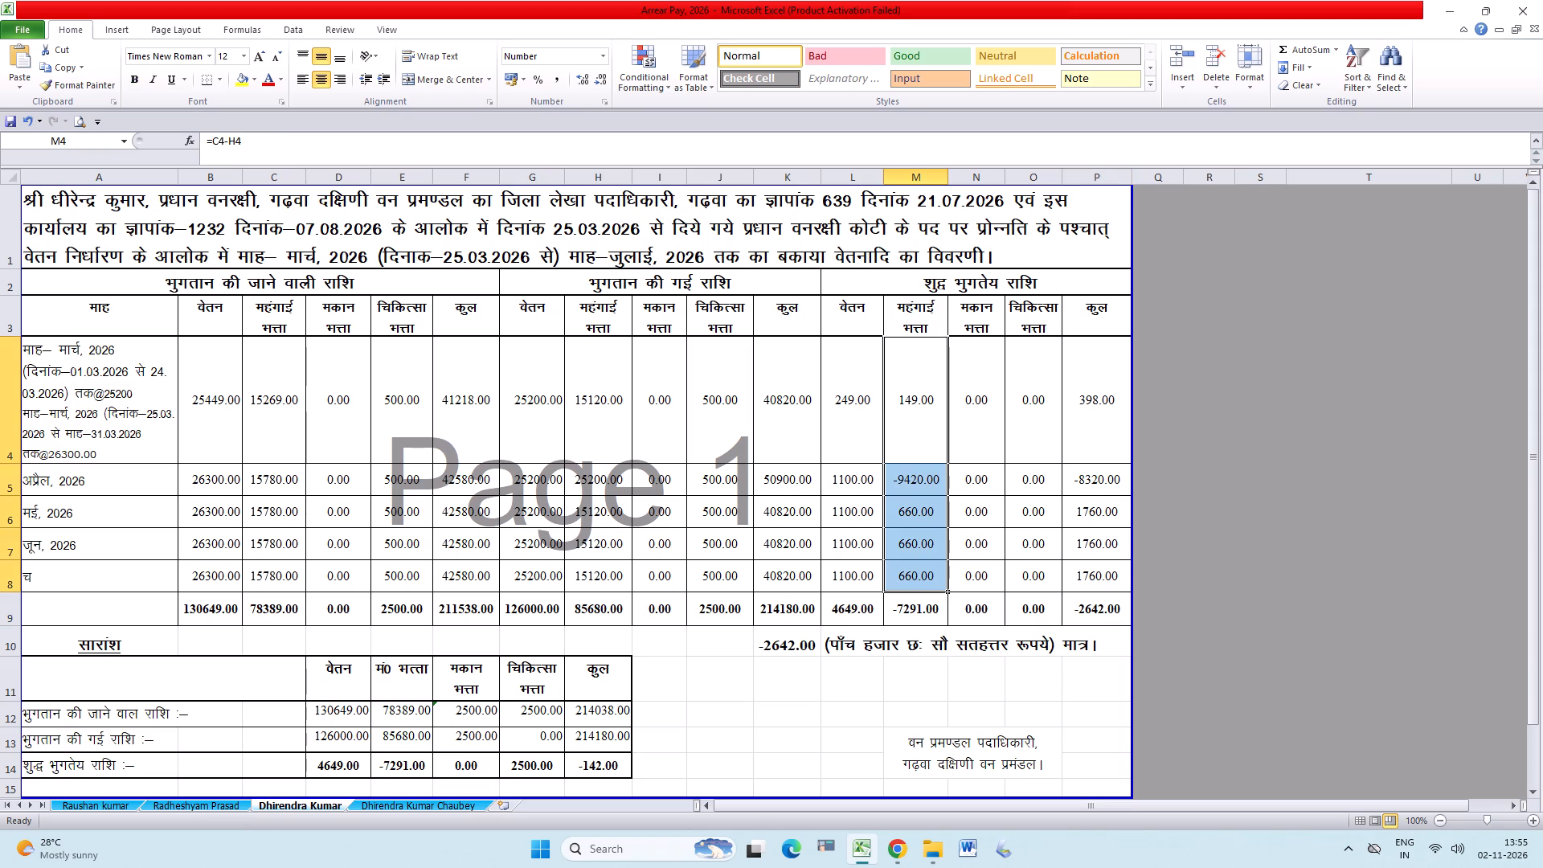
{"action": "left_click", "coordinate": [933, 561]}
{"action": "left_click", "coordinate": [927, 481]}
{"action": "double_click", "coordinate": [927, 481]}
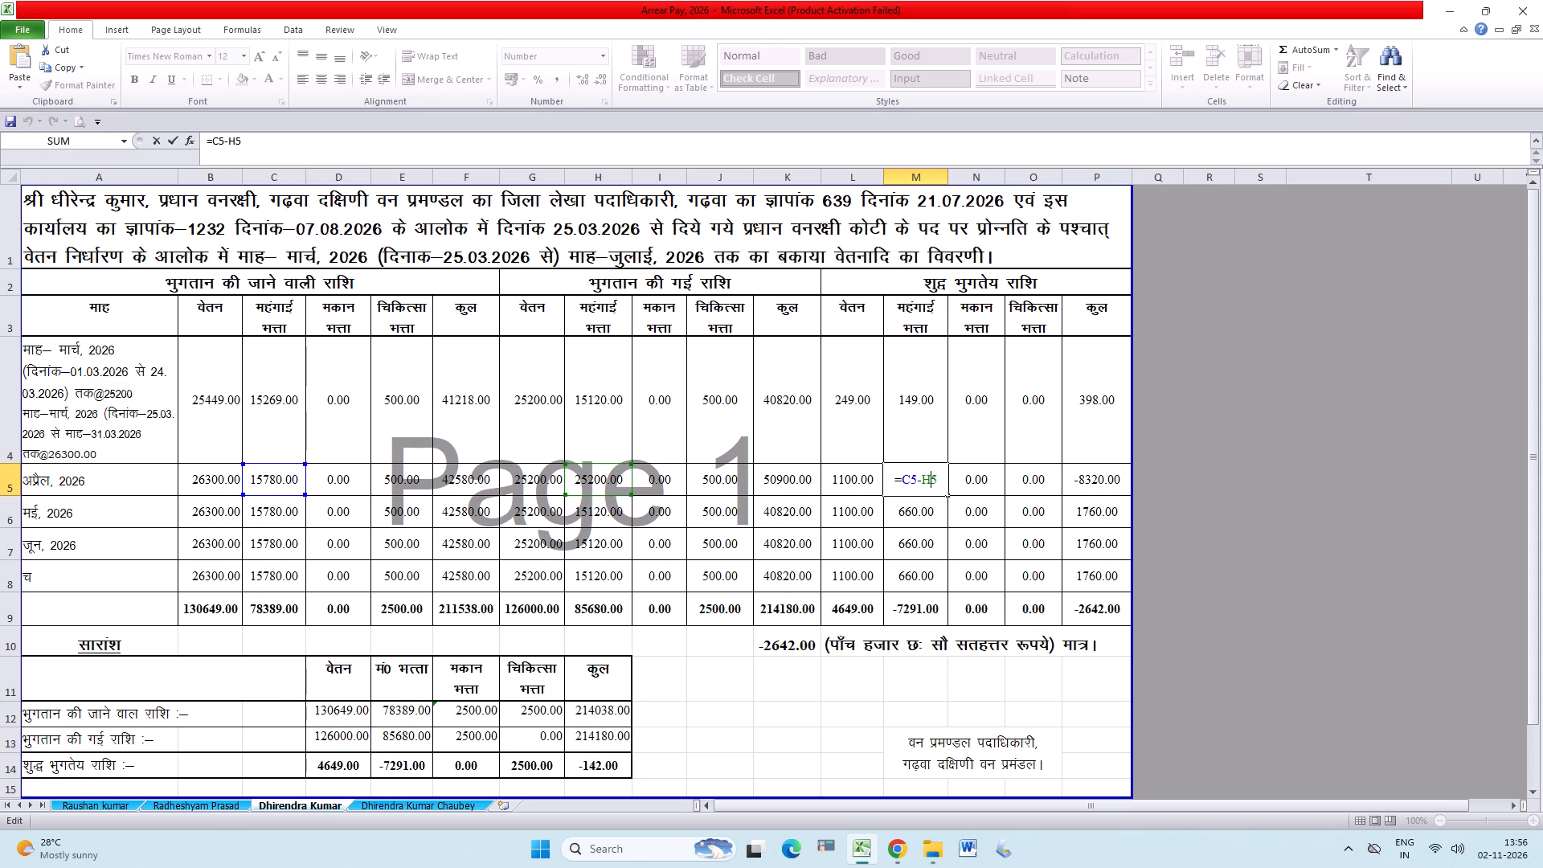
{"action": "key", "text": "Return"}
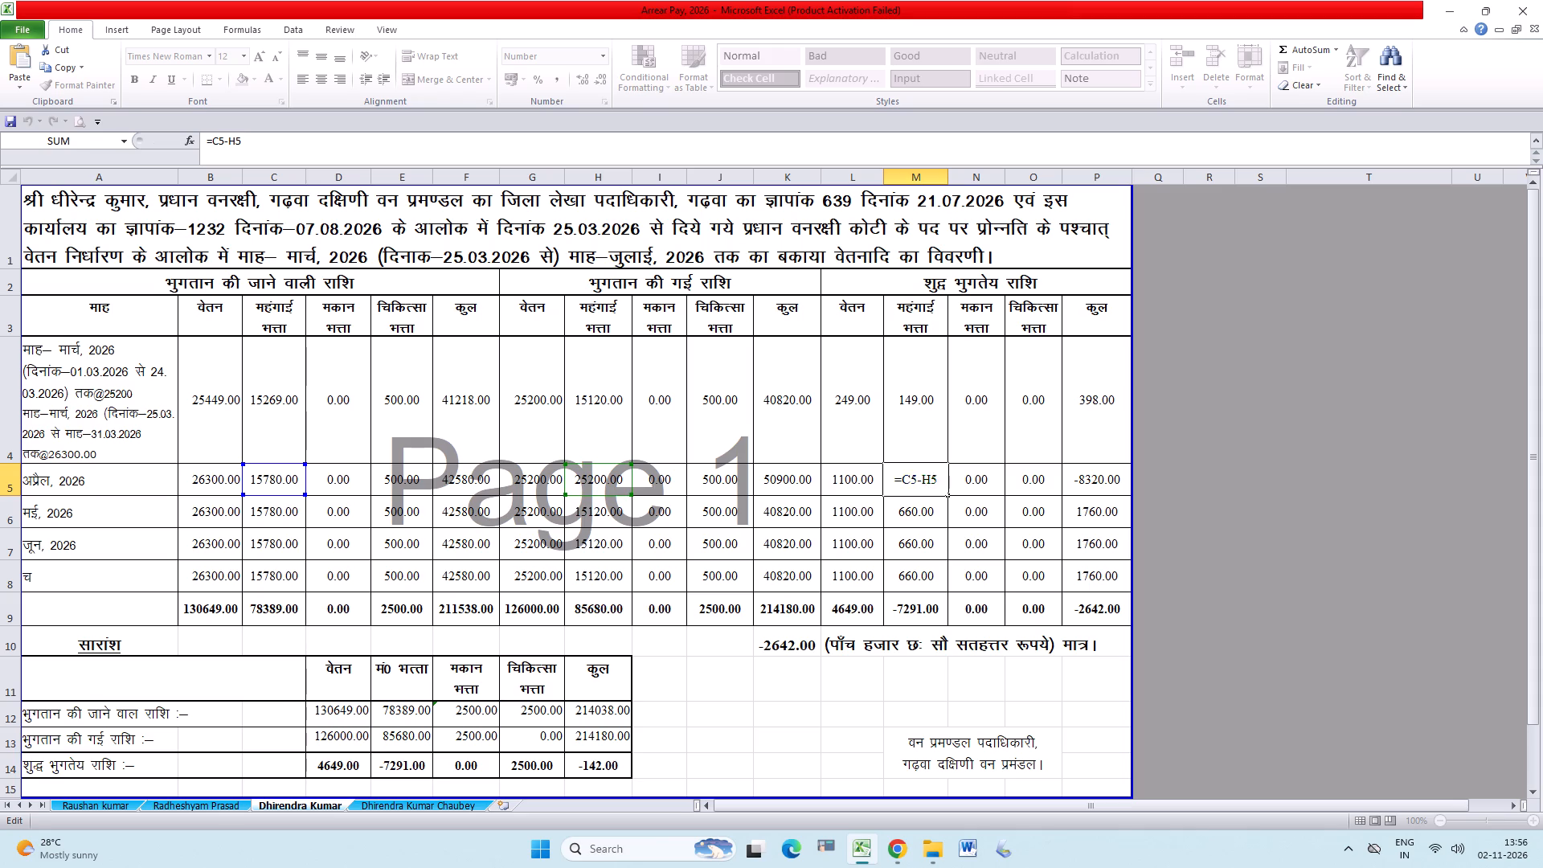
Fill the dearness allowance formula from H4 down into April's already-paid cell H5 as =ROUND(G5*60%,0), and save the workbook.
{"action": "left_click", "coordinate": [612, 486]}
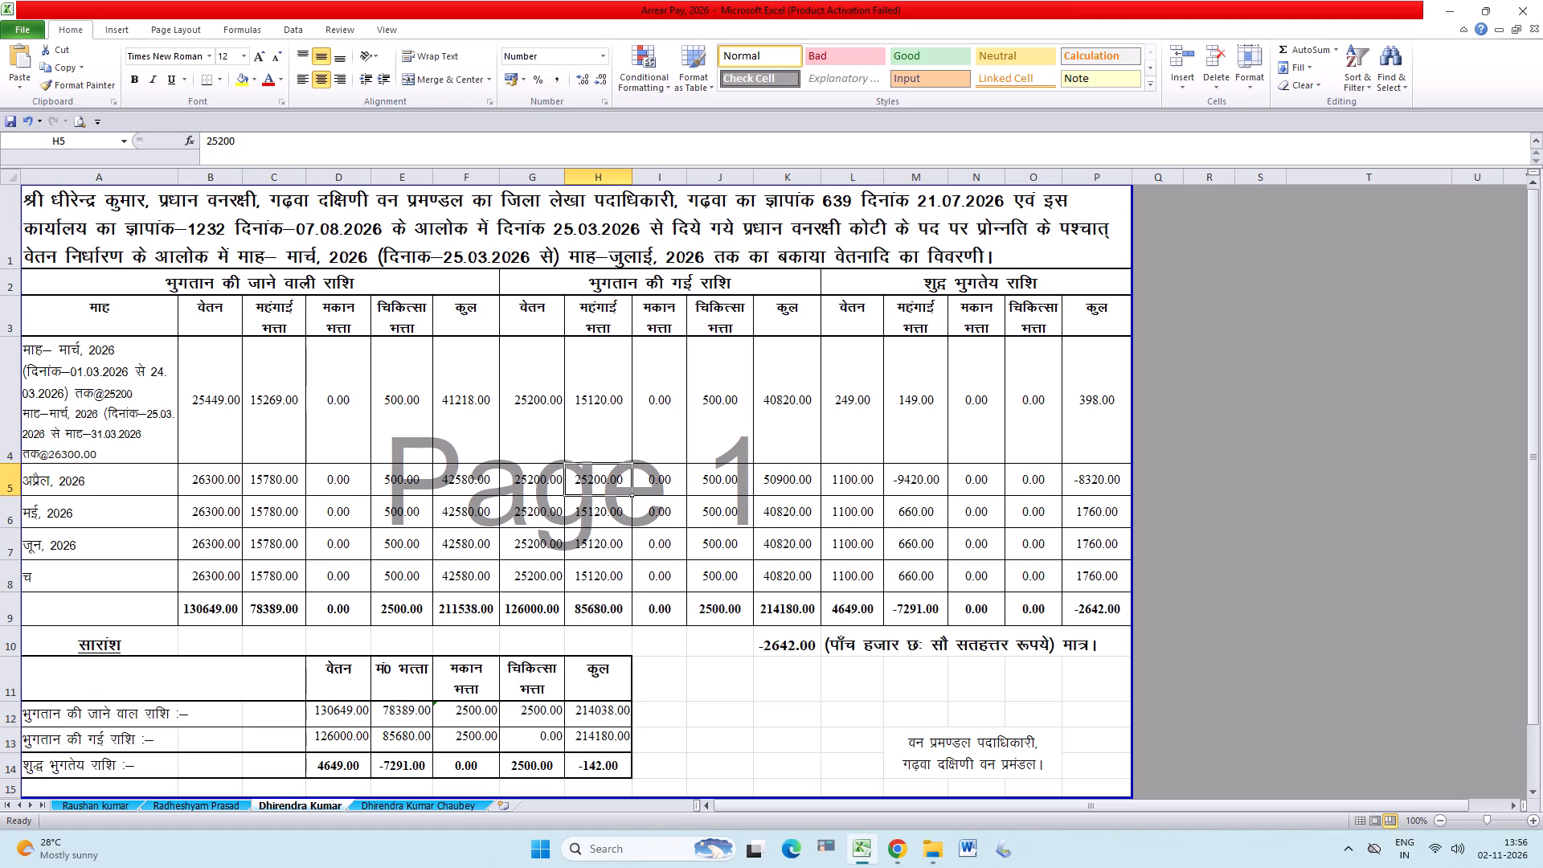
{"action": "left_click", "coordinate": [608, 411]}
{"action": "left_click", "coordinate": [608, 485]}
{"action": "key", "text": "ctrl+d"}
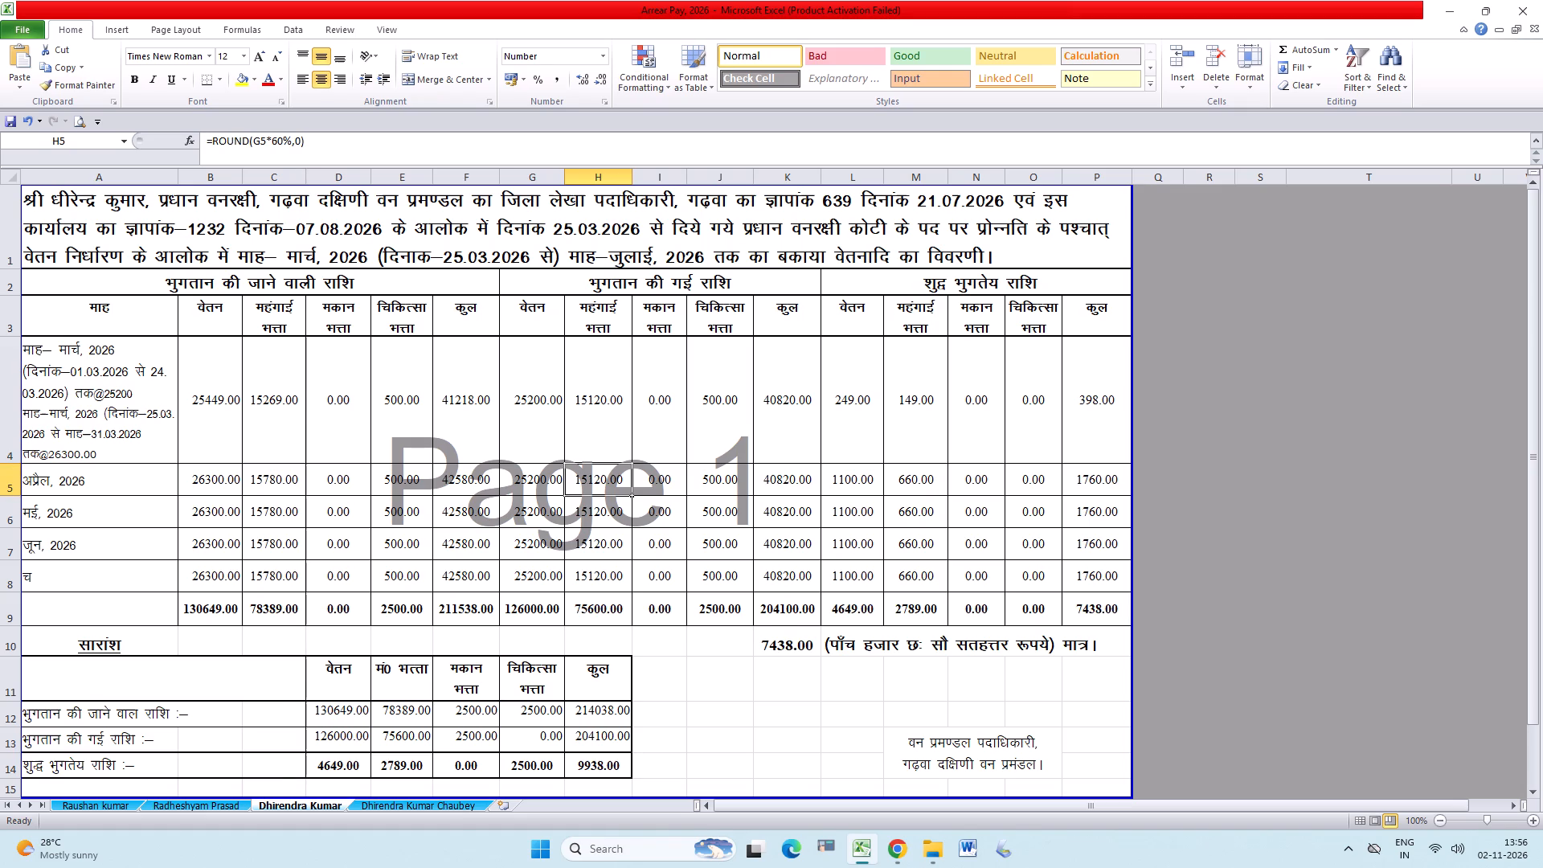
{"action": "key", "text": "ctrl+s"}
{"action": "key", "text": "ctrl+s"}
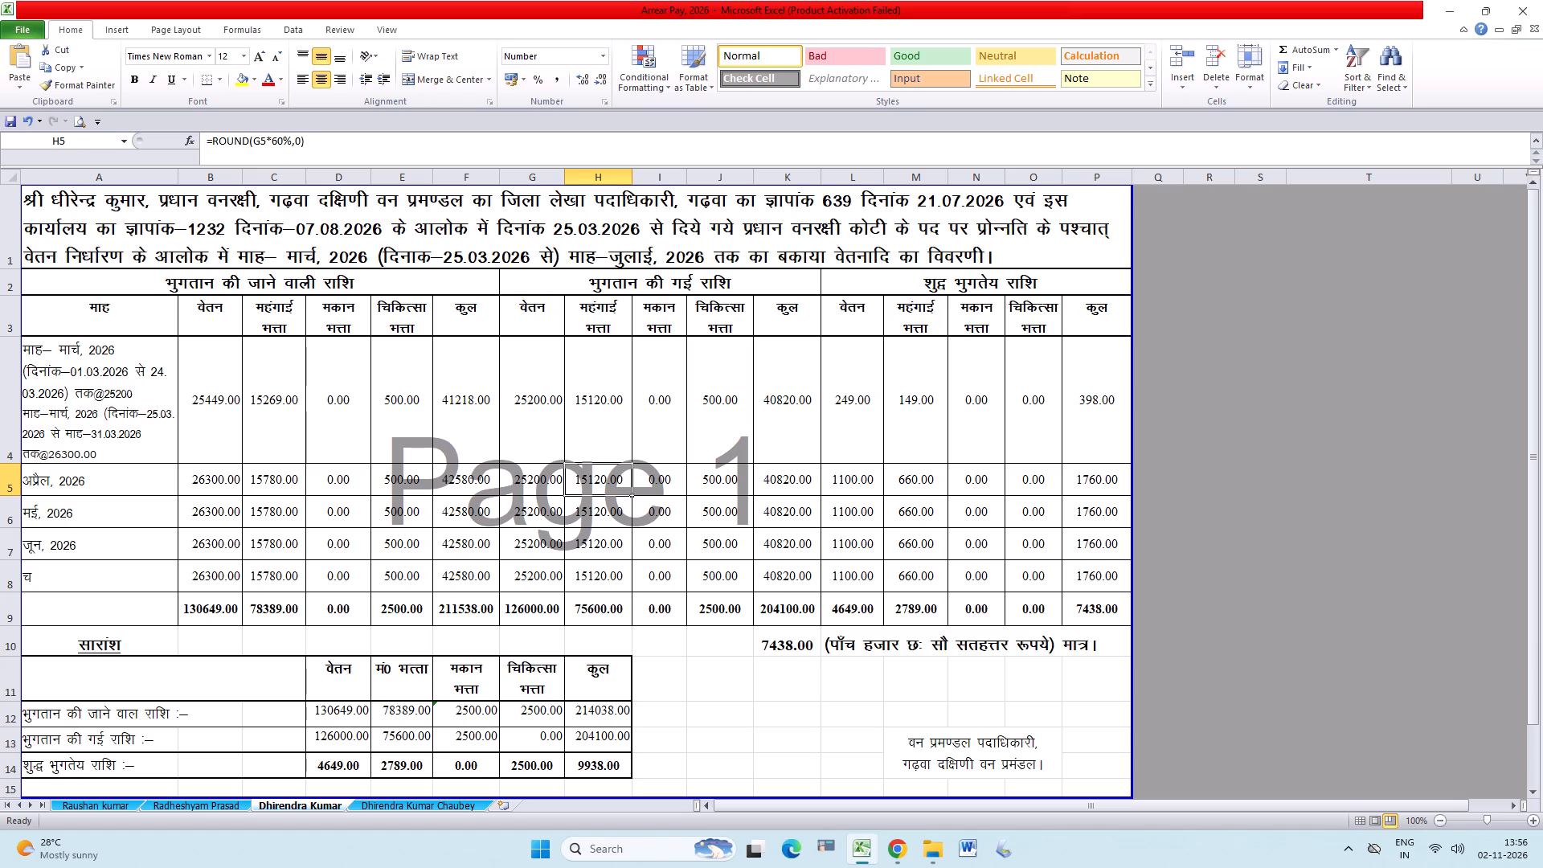
{"action": "key", "text": "ctrl+s"}
{"action": "key", "text": "ctrl+s"}
{"action": "key", "text": "ctrl+s"}
{"action": "key", "text": "ctrl+s"}
Examine the summary table's net formulas in D14 to G14 and the medical allowance references in G13 and G12.
{"action": "left_click", "coordinate": [345, 764]}
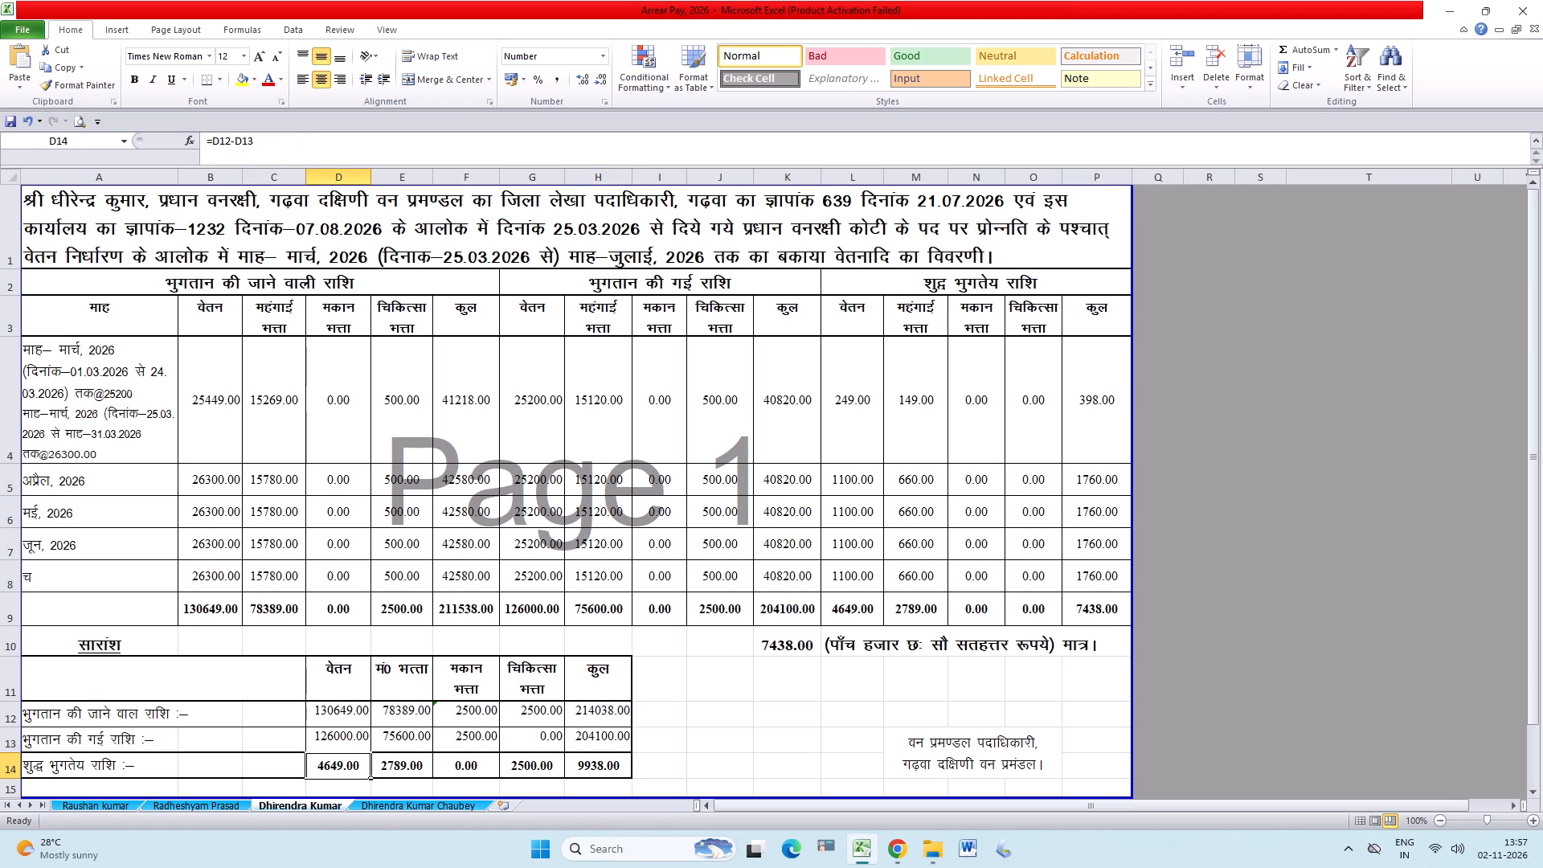
{"action": "left_click", "coordinate": [417, 765]}
{"action": "left_click", "coordinate": [472, 771]}
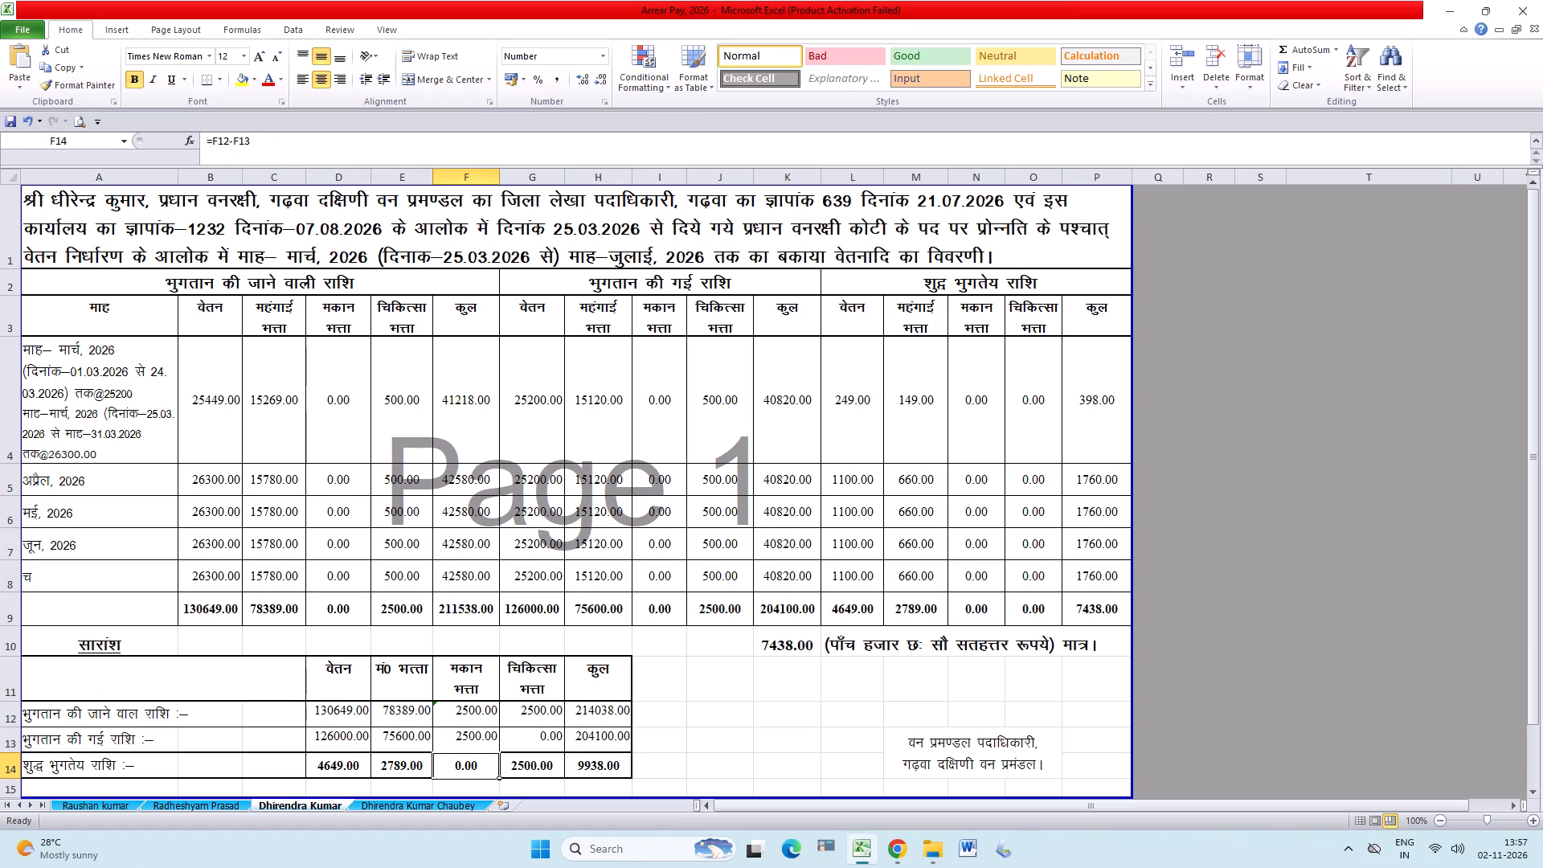
{"action": "double_click", "coordinate": [549, 764]}
{"action": "double_click", "coordinate": [549, 764]}
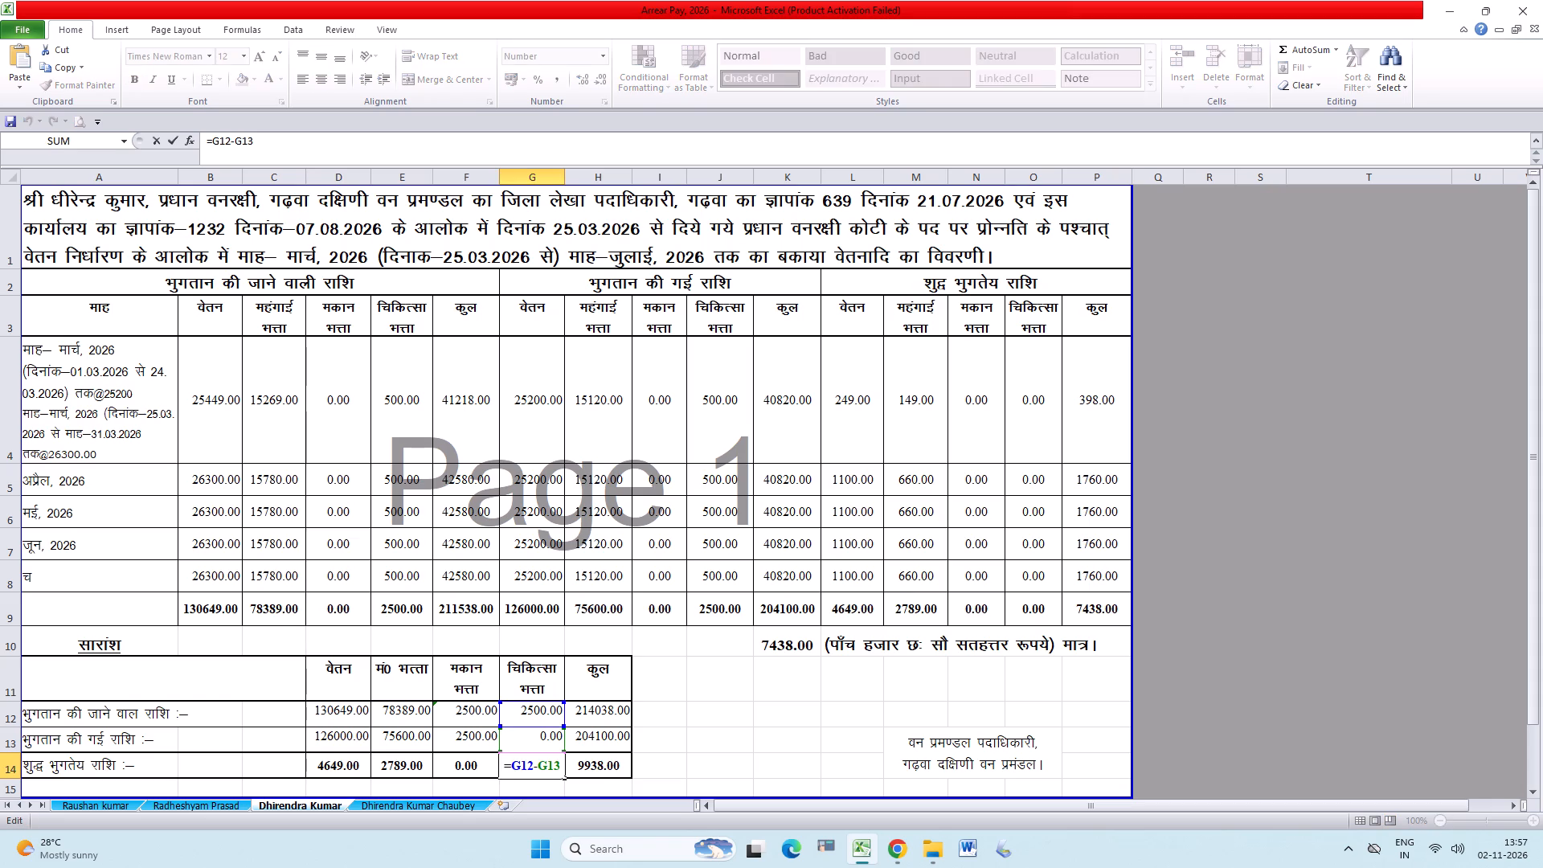
{"action": "left_click", "coordinate": [547, 740]}
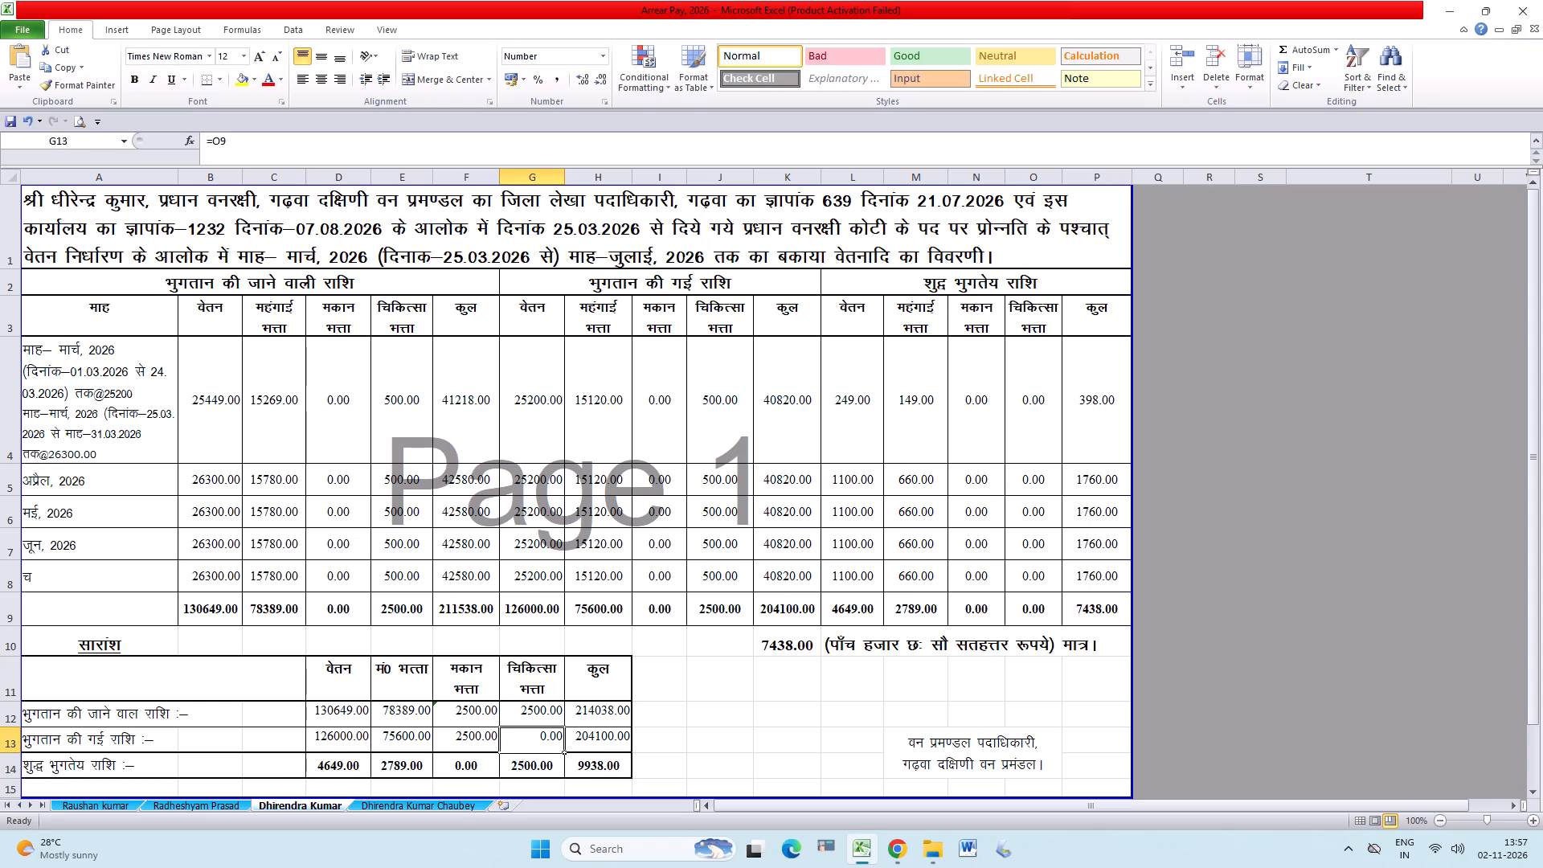
{"action": "double_click", "coordinate": [547, 740]}
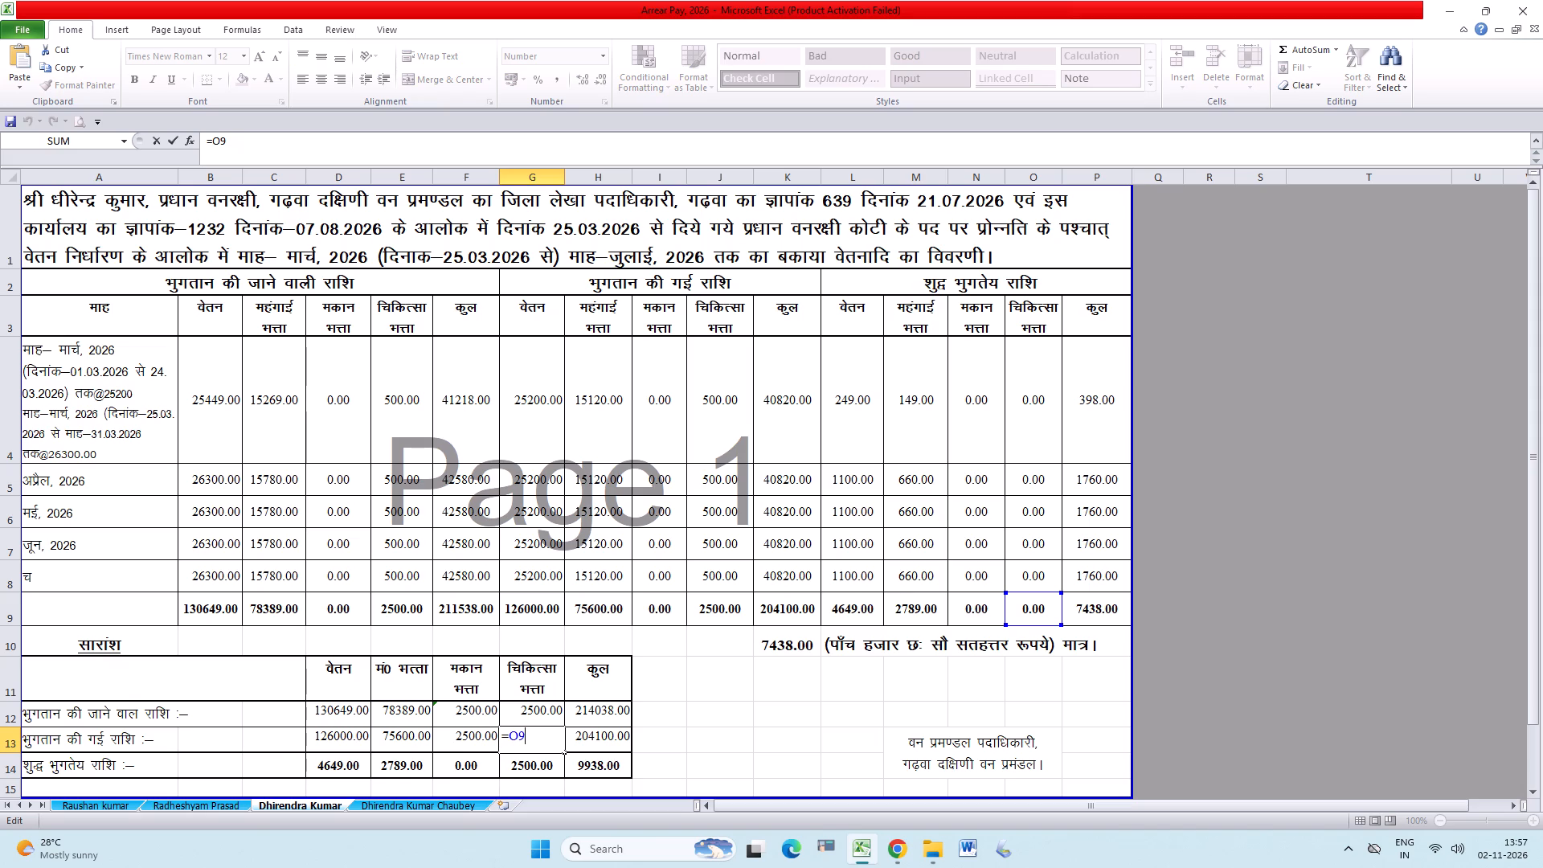
{"action": "key", "text": "Return"}
{"action": "left_click", "coordinate": [543, 712]}
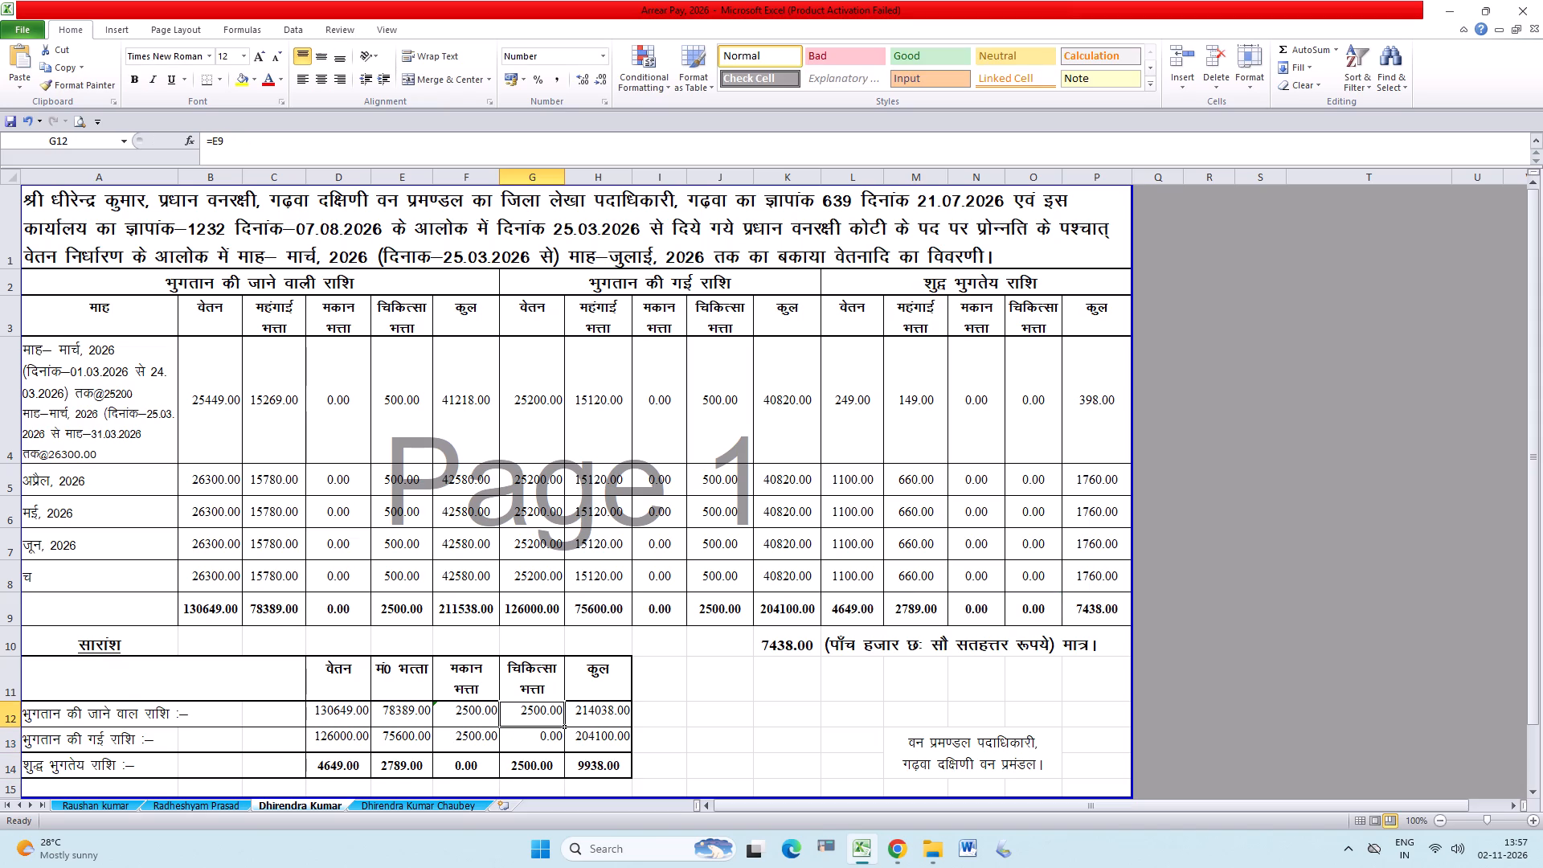
{"action": "triple_click", "coordinate": [543, 712]}
{"action": "triple_click", "coordinate": [543, 710]}
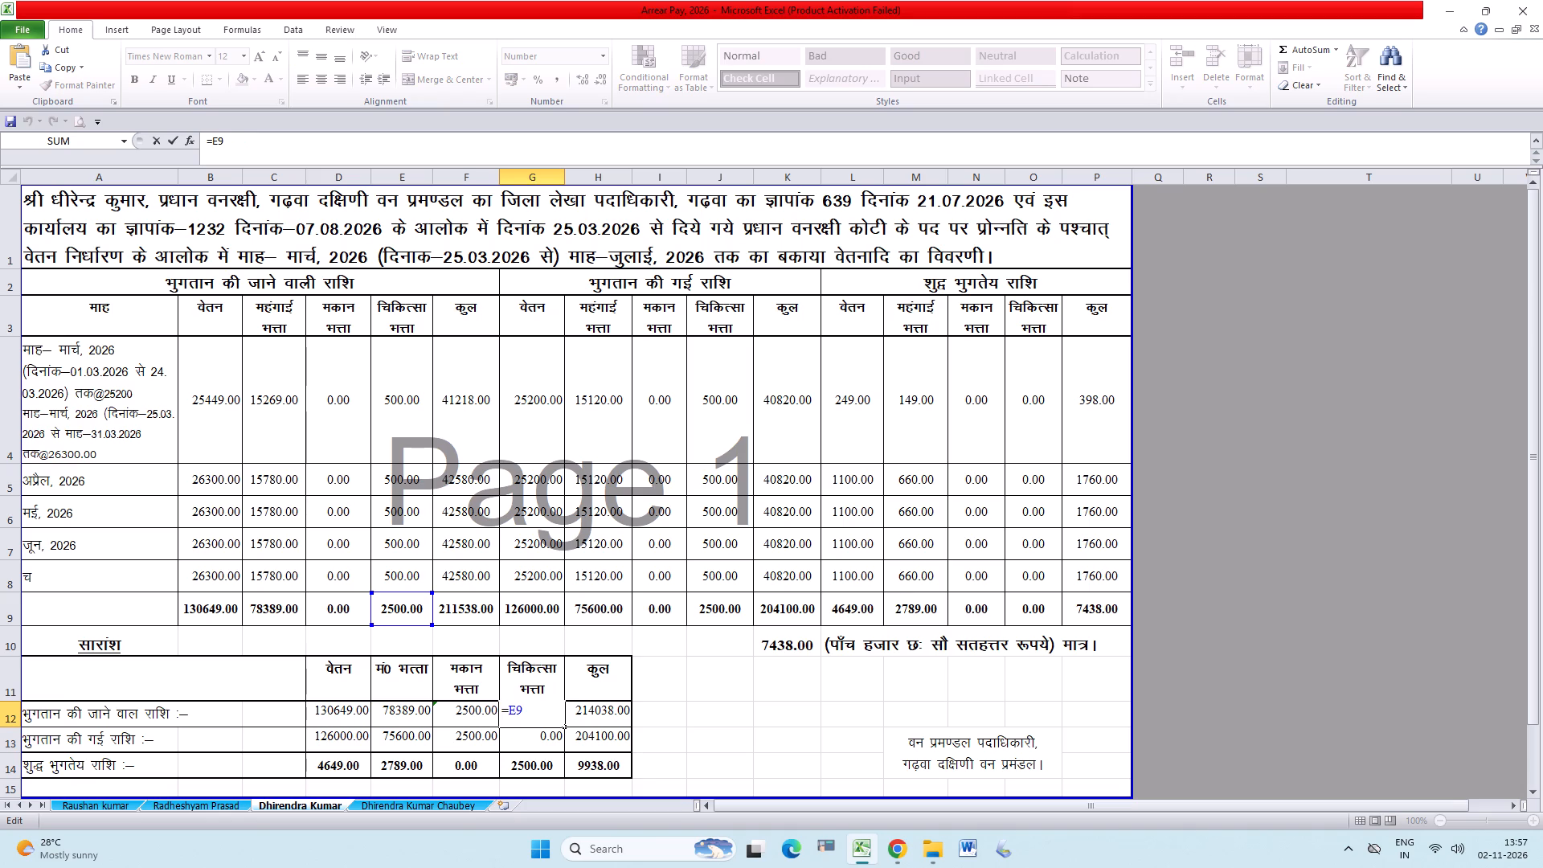
{"action": "key", "text": "Return"}
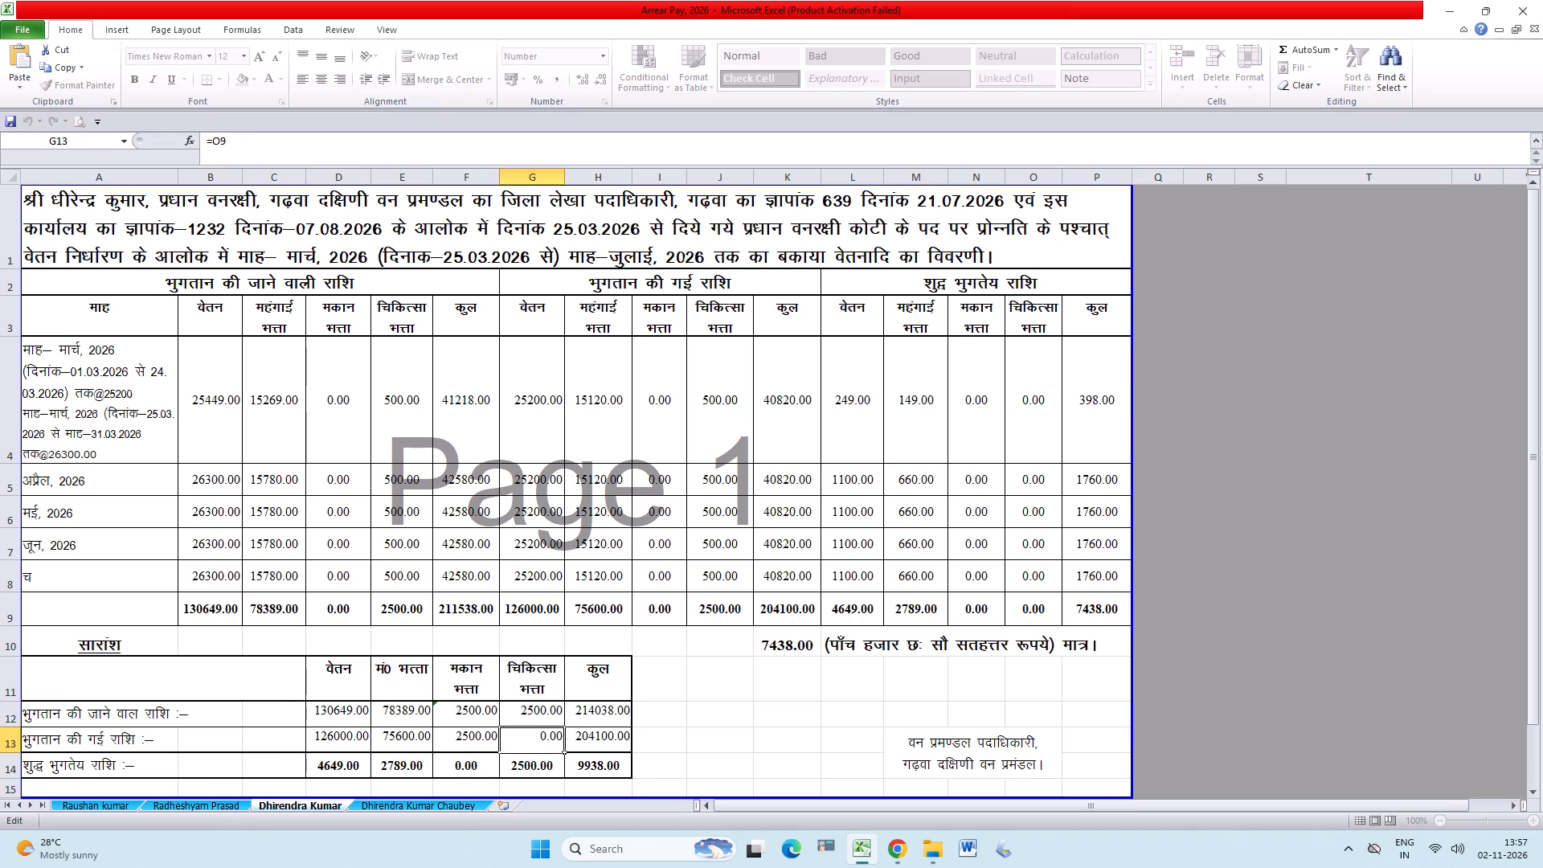
Change the summary's paid medical allowance in G13 to reference J9, the already-paid medical total, and check the net total in H14.
{"action": "double_click", "coordinate": [539, 737]}
{"action": "double_click", "coordinate": [539, 737]}
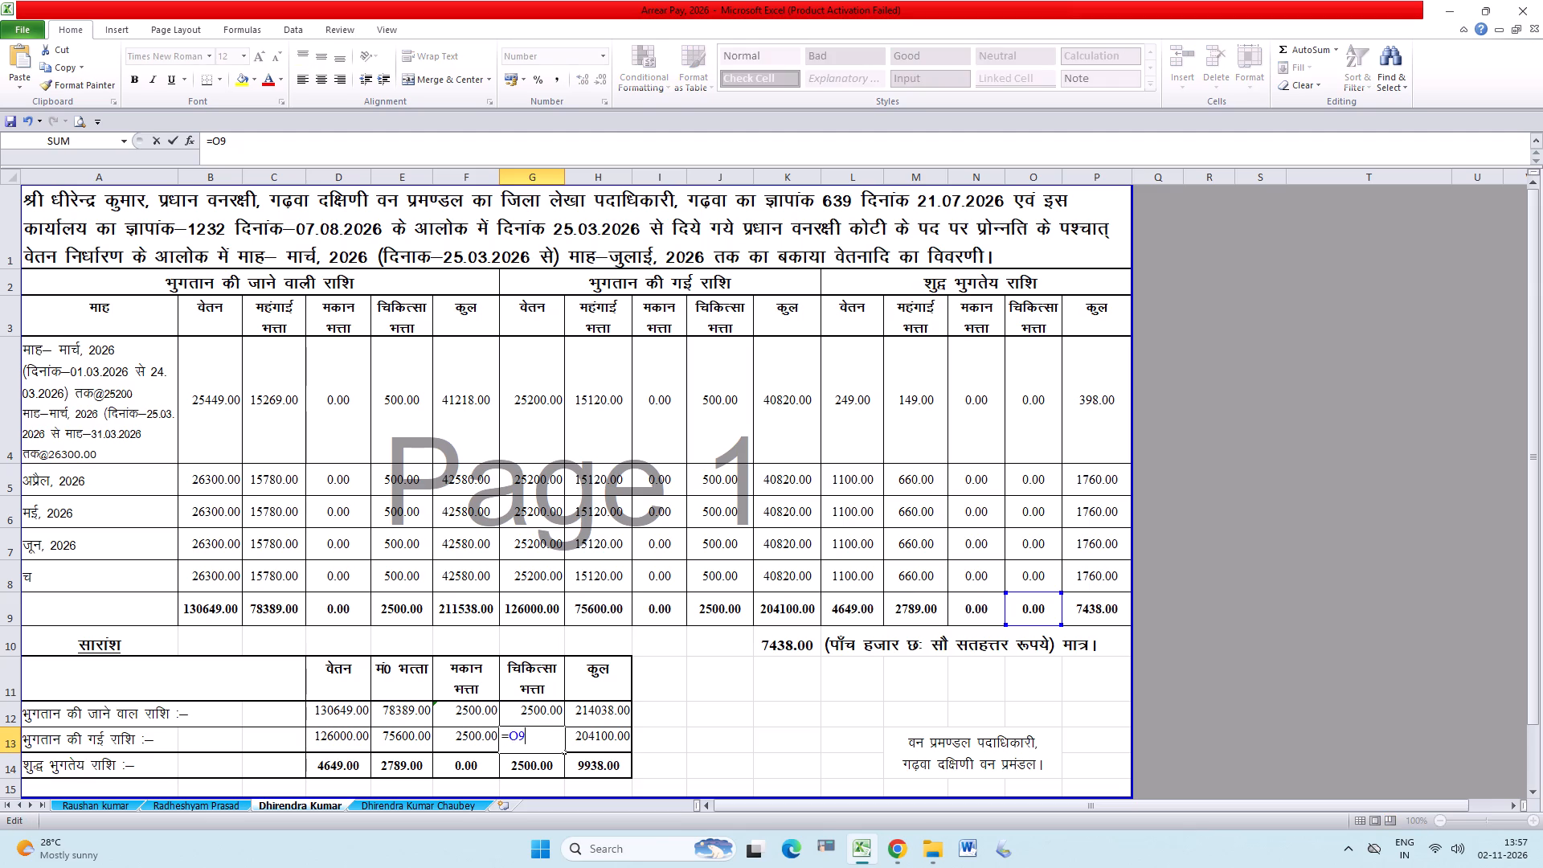
{"action": "left_click_drag", "start_coordinate": [1031, 594], "coordinate": [698, 608]}
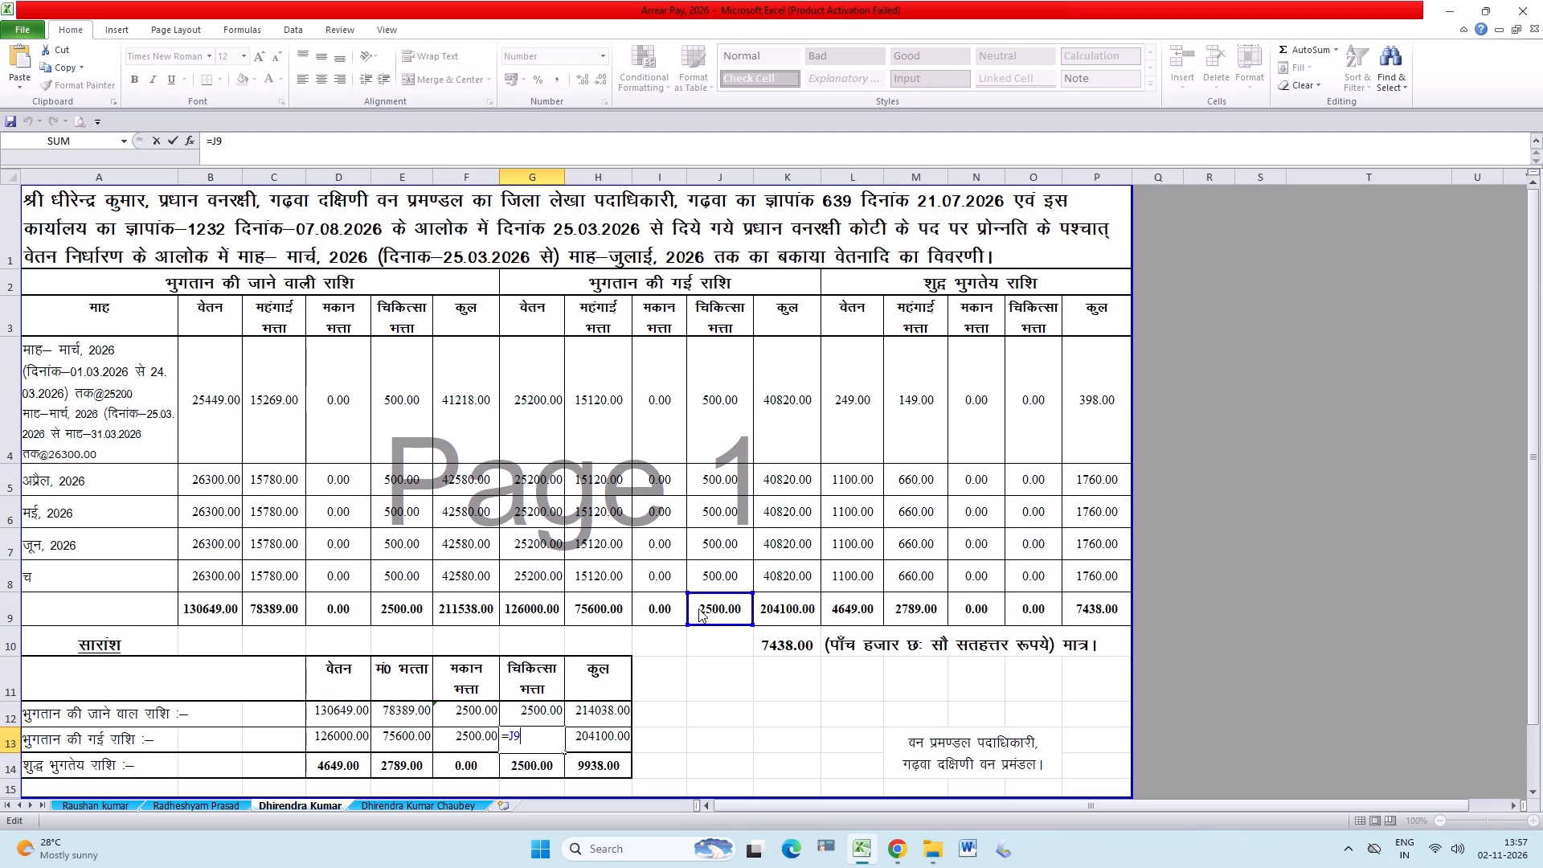
{"action": "left_click_drag", "start_coordinate": [698, 608], "coordinate": [709, 610]}
{"action": "key", "text": "Return"}
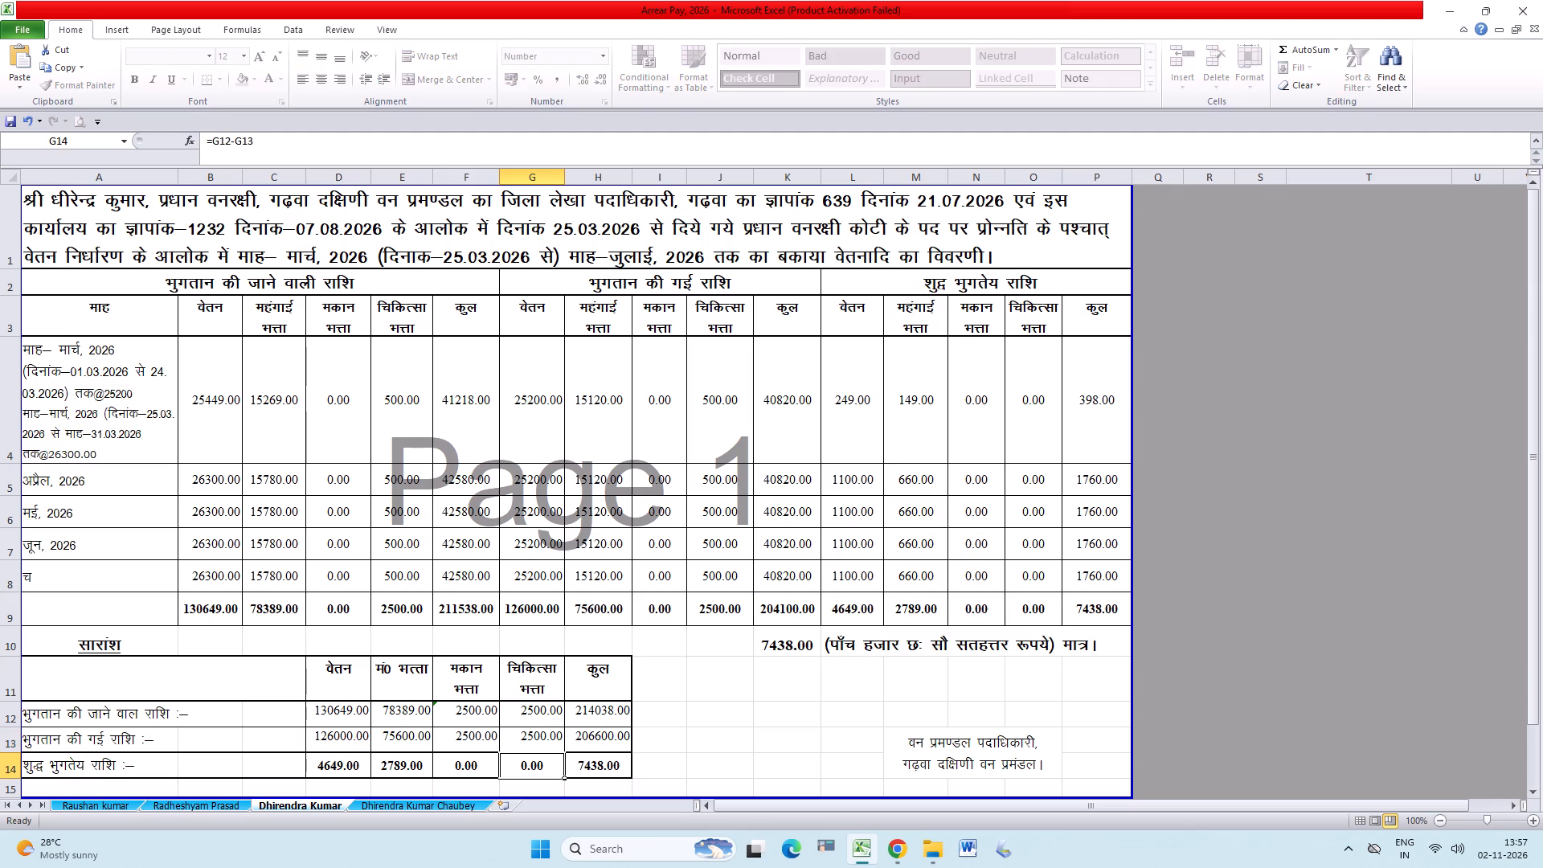
{"action": "left_click", "coordinate": [606, 764]}
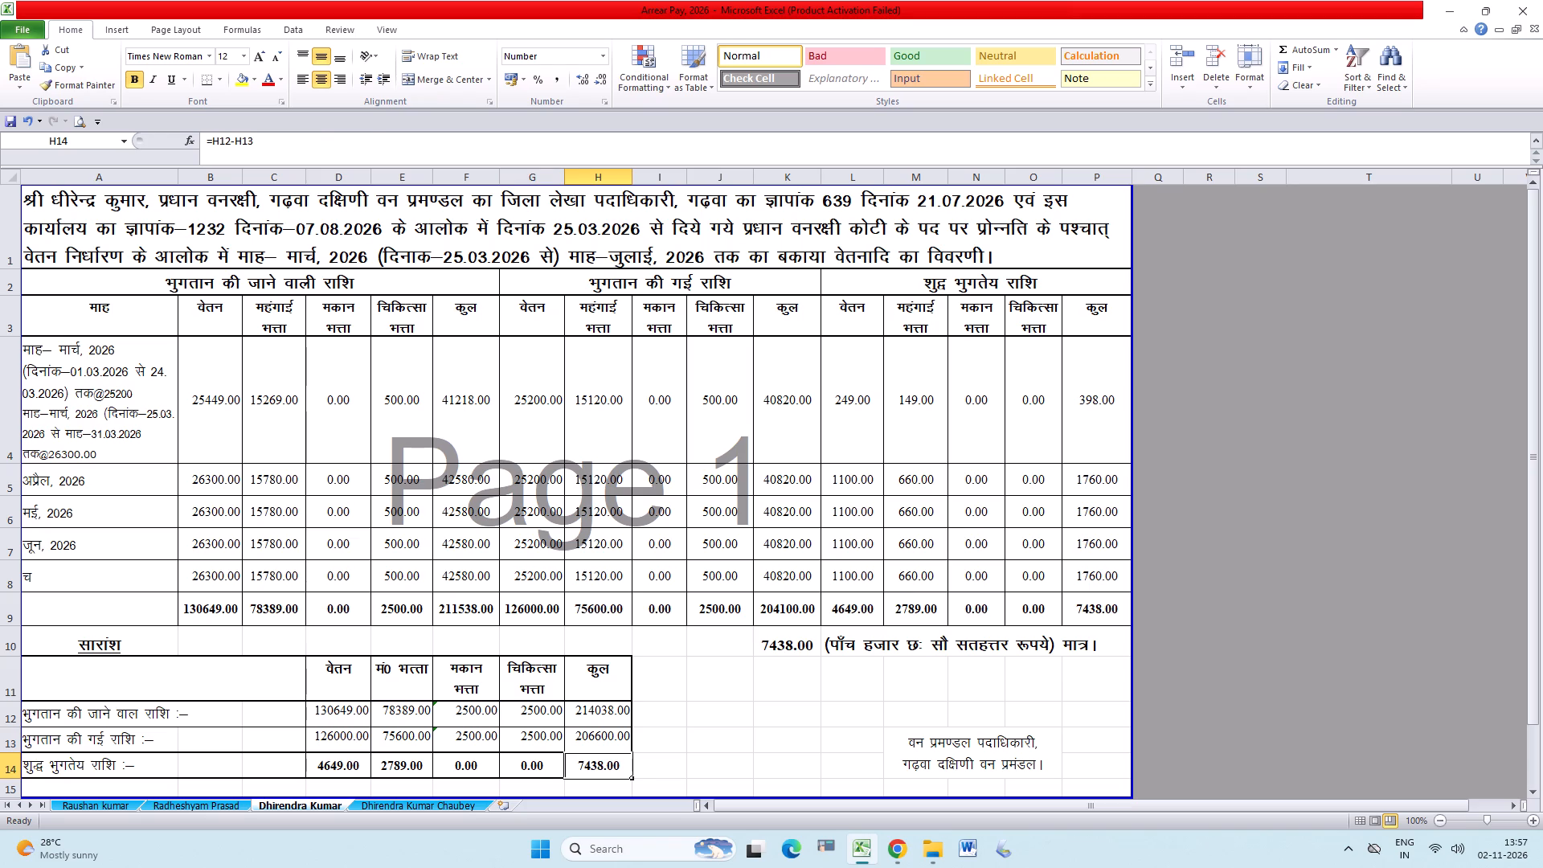
Reword the Hindi amount in words in L10 to (सात हजार चार सौ अड़तीस रूपये) मात्र। and save the workbook.
{"action": "double_click", "coordinate": [852, 639]}
{"action": "left_click", "coordinate": [833, 644]}
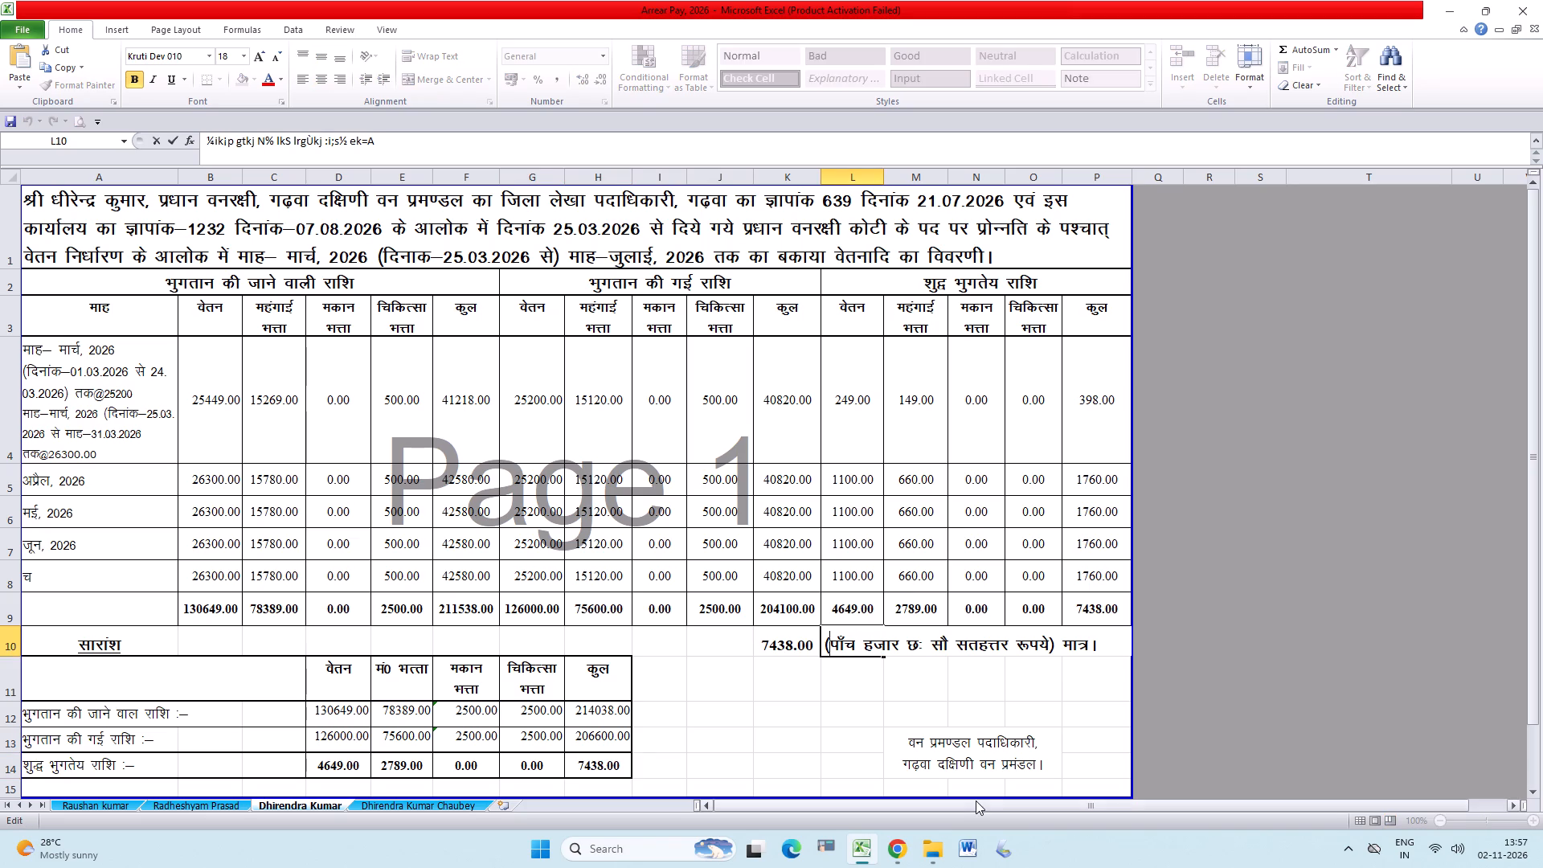
{"action": "key", "text": "shift+Right"}
{"action": "key", "text": "shift+Right"}
{"action": "key", "text": "shift+Right"}
{"action": "key", "text": "shift+Right"}
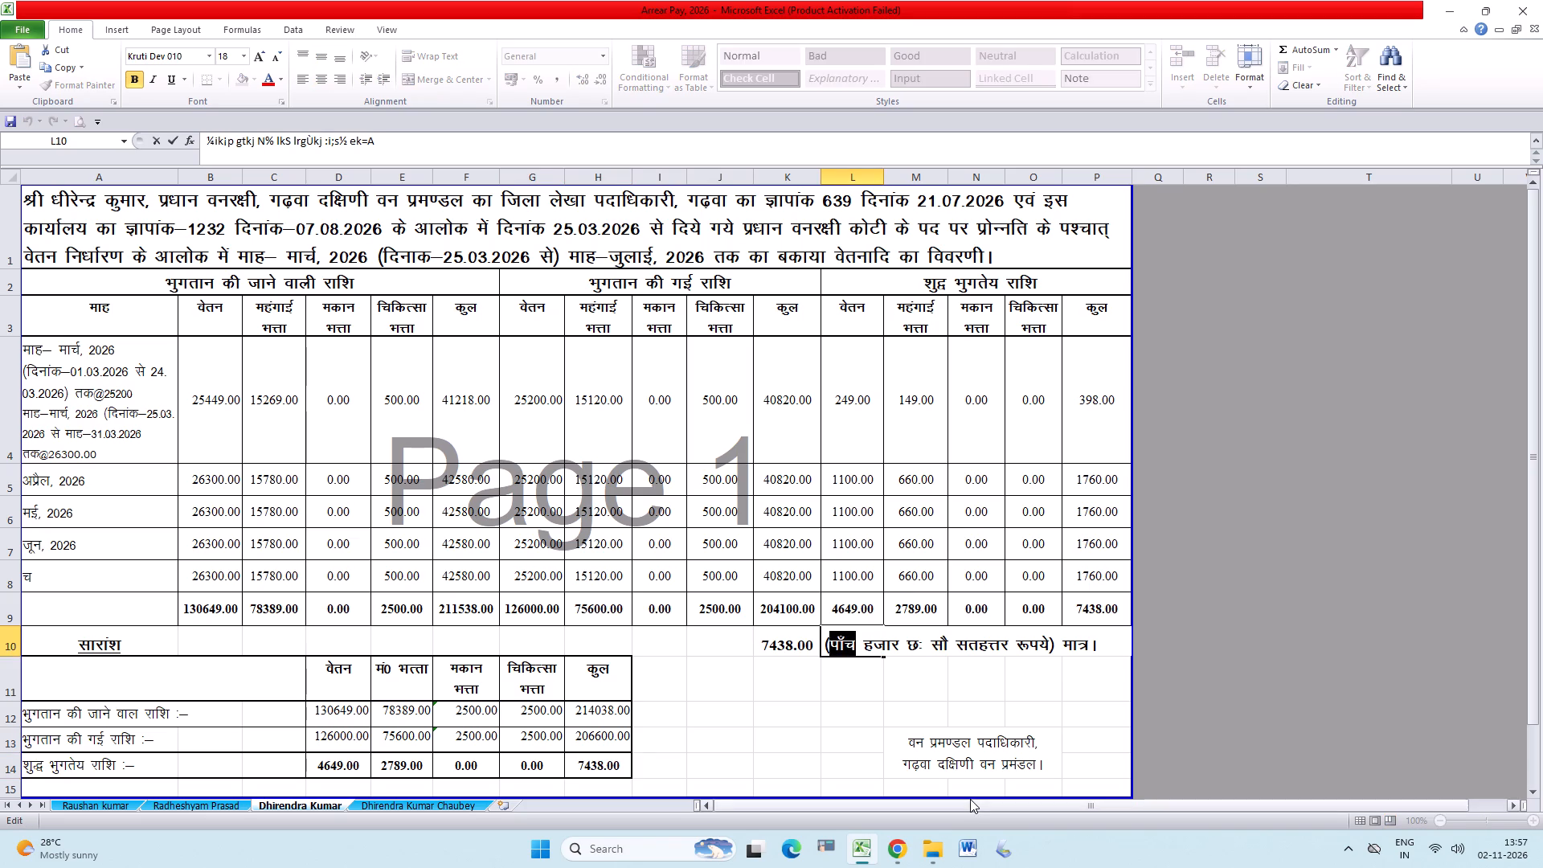
{"action": "type", "text": "lkr"}
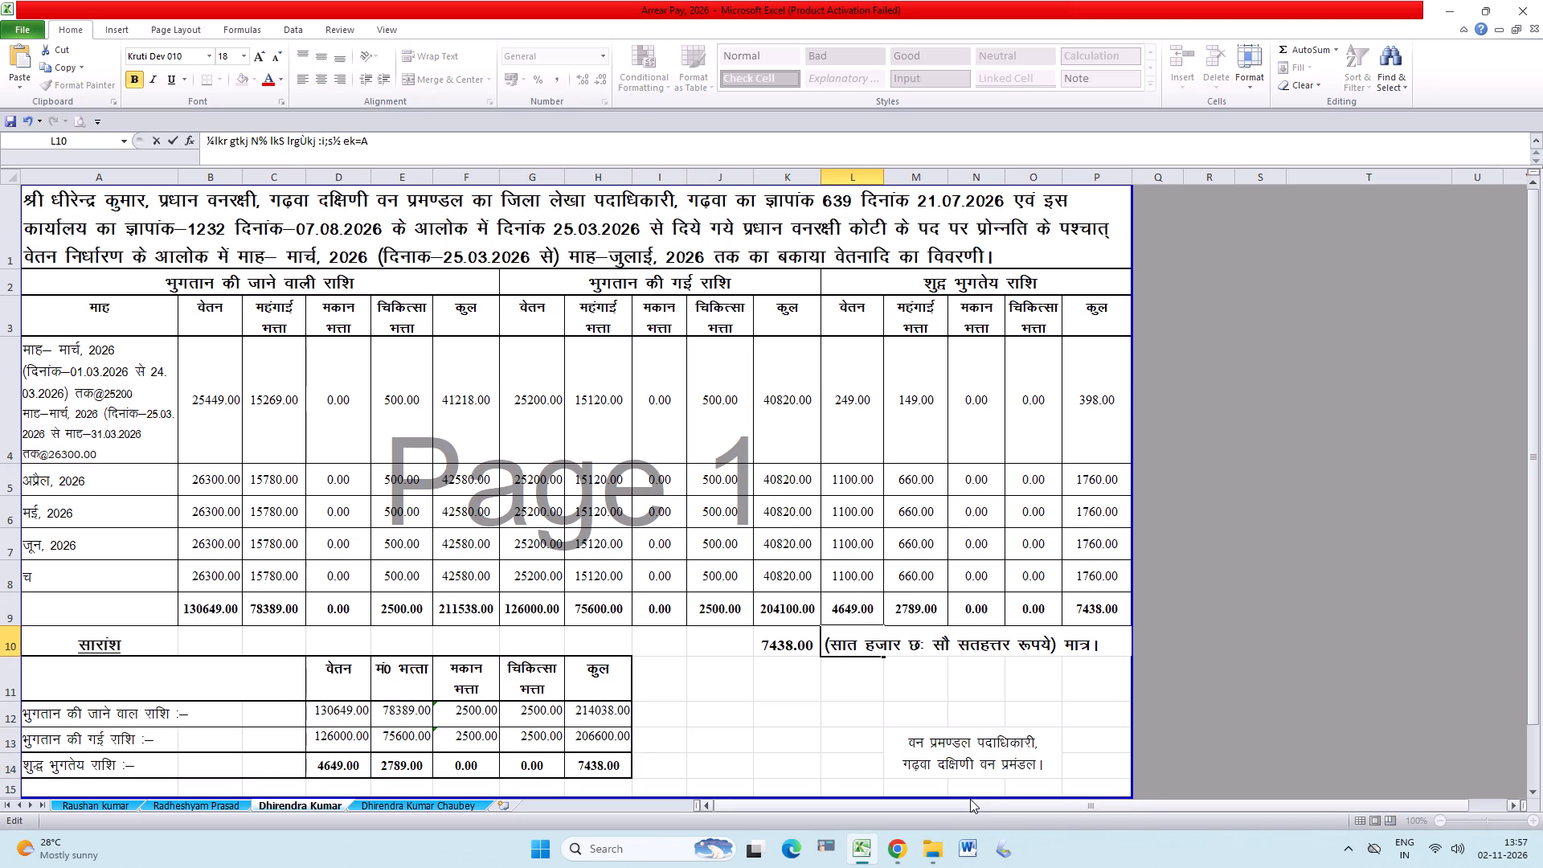
{"action": "key", "text": "ctrl+Right"}
{"action": "key", "text": "ctrl+Right"}
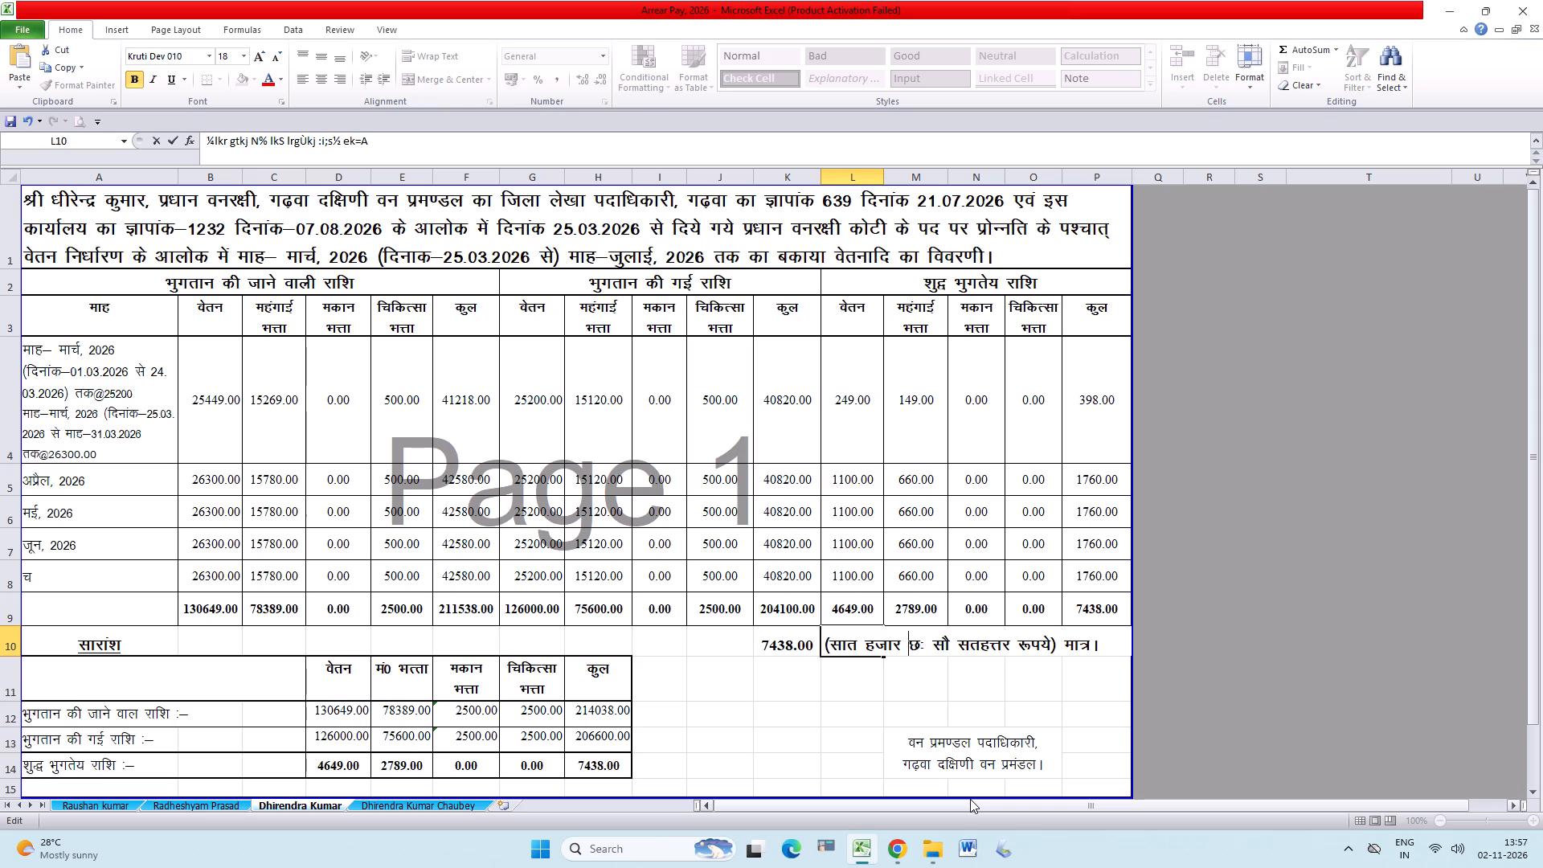
{"action": "key", "text": "shift+Right"}
{"action": "key", "text": "shift+Right"}
{"action": "type", "text": "pkj"}
{"action": "key", "text": "ctrl+Right"}
{"action": "key", "text": "ctrl+Right"}
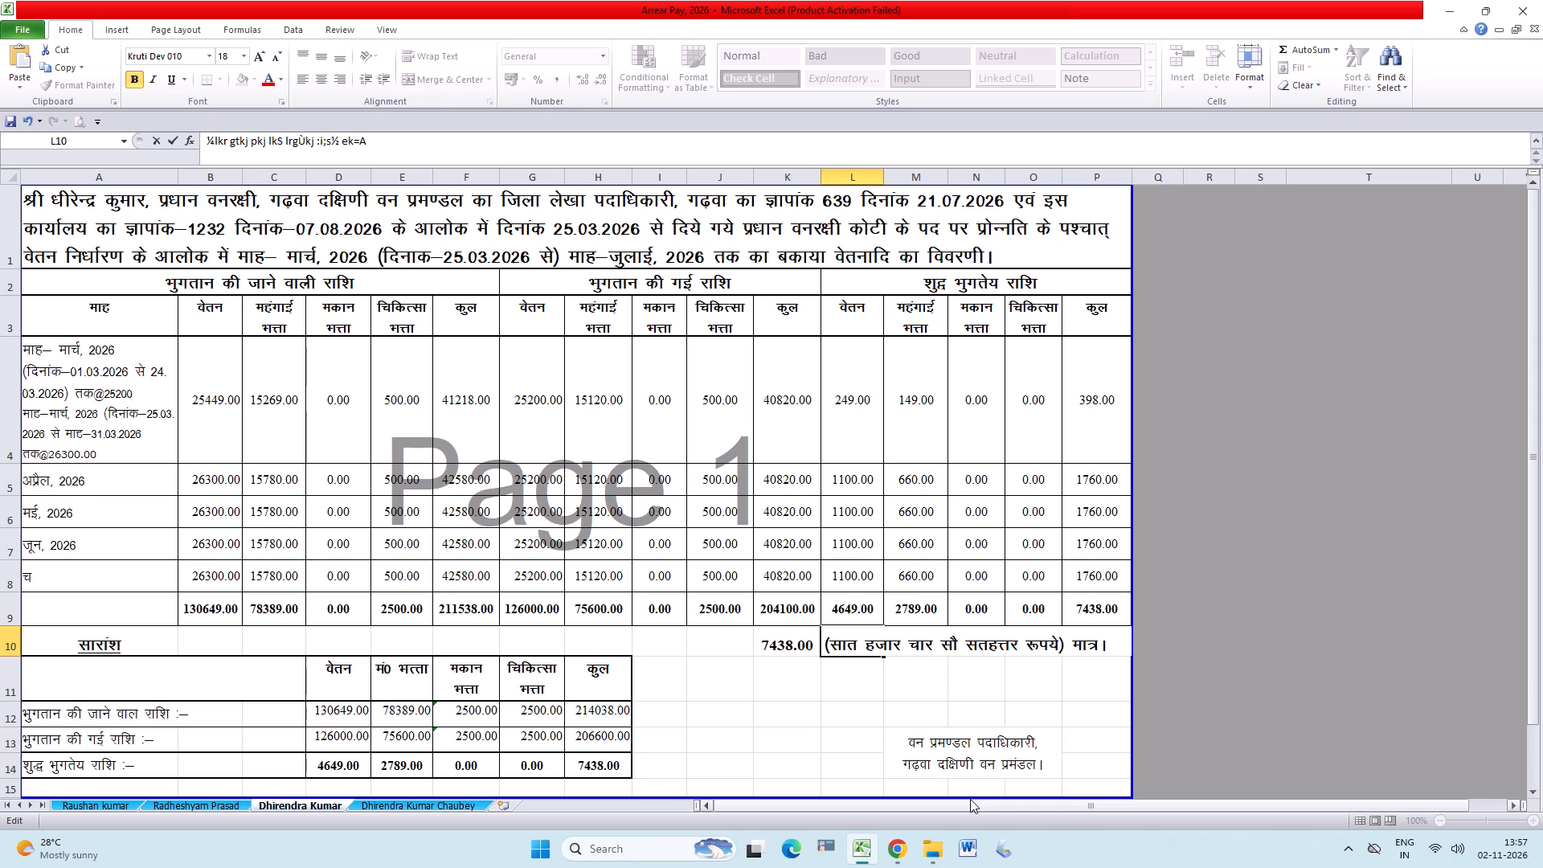
{"action": "key", "text": "shift+Right"}
{"action": "key", "text": "shift+Right"}
{"action": "key", "text": "shift+Right"}
{"action": "key", "text": "shift+Right"}
{"action": "key", "text": "shift+Right"}
{"action": "key", "text": "shift+Right"}
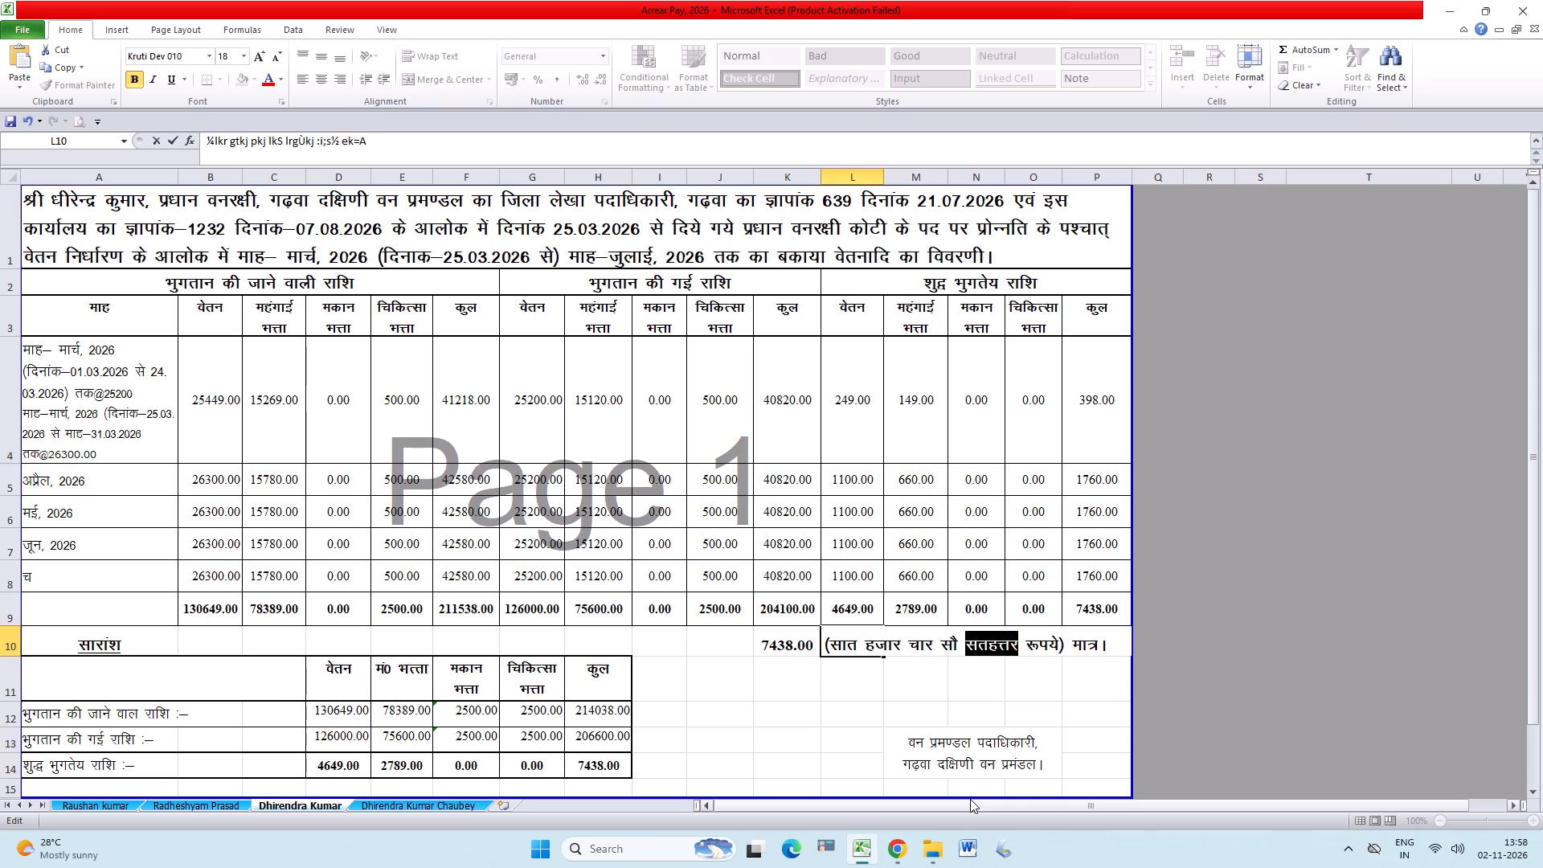
{"action": "type", "text": "vM+rhl"}
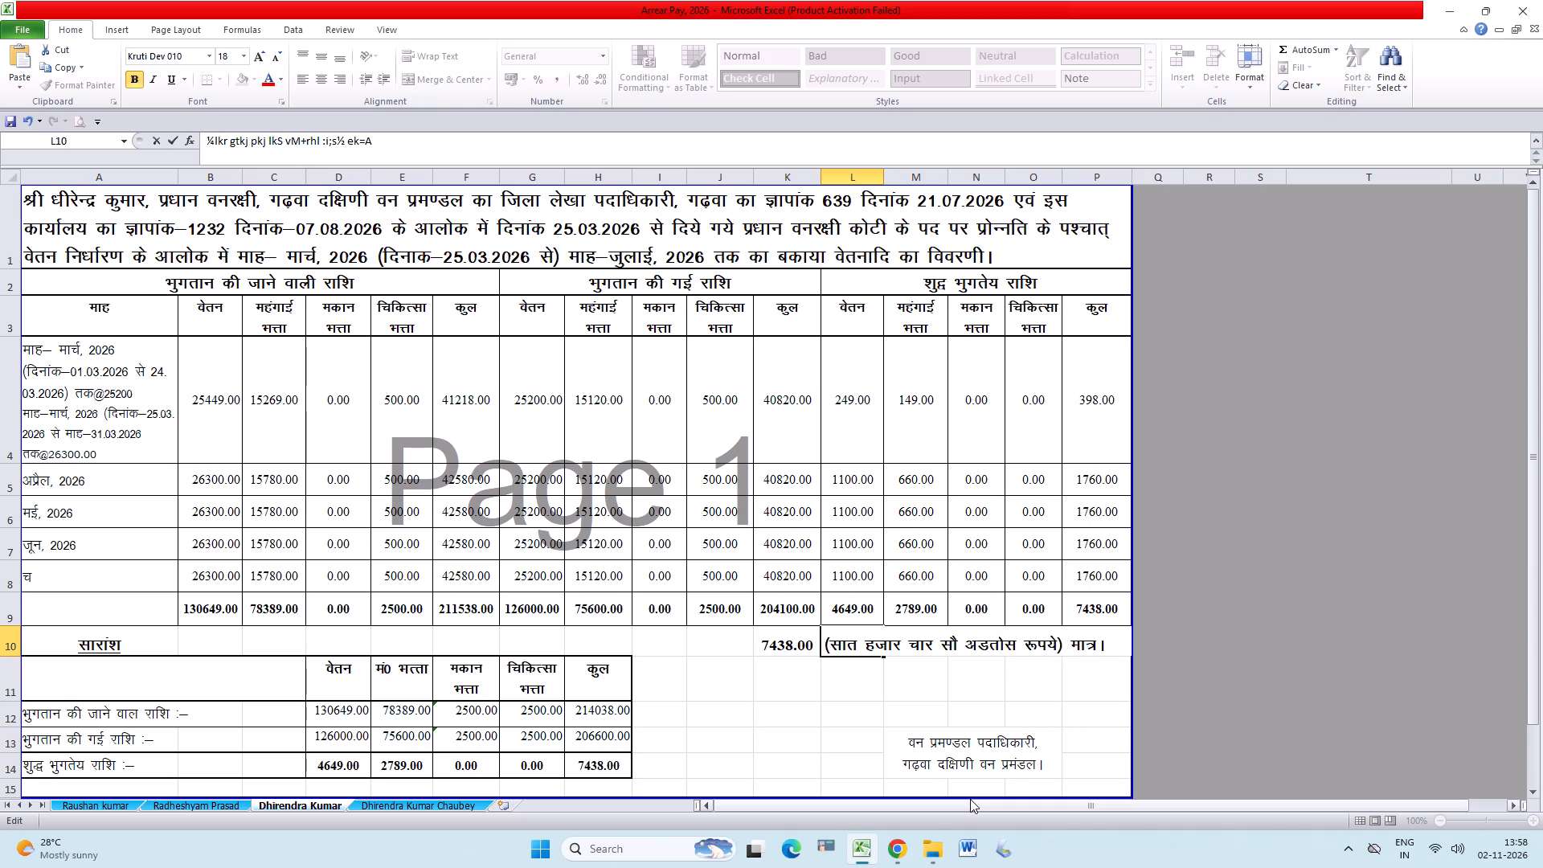
{"action": "key", "text": "Return"}
{"action": "key", "text": "ctrl+s"}
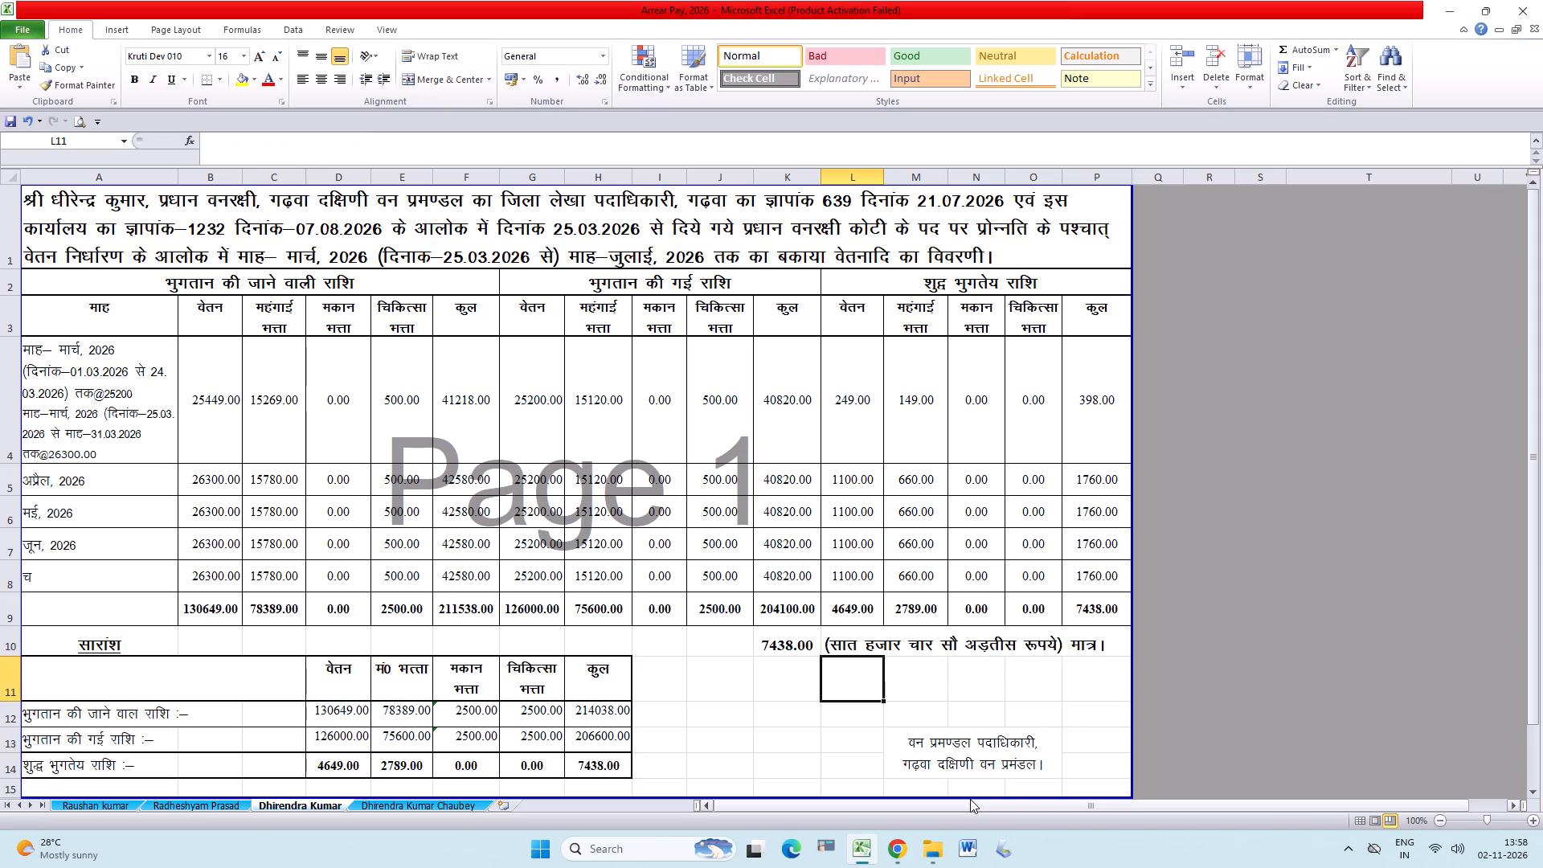
Move the closing bracket in L10 to directly after अड़तीस, so the text reads (सात हजार चार सौ अड़तीस) रूपये मात्र।.
{"action": "left_click", "coordinate": [1025, 638]}
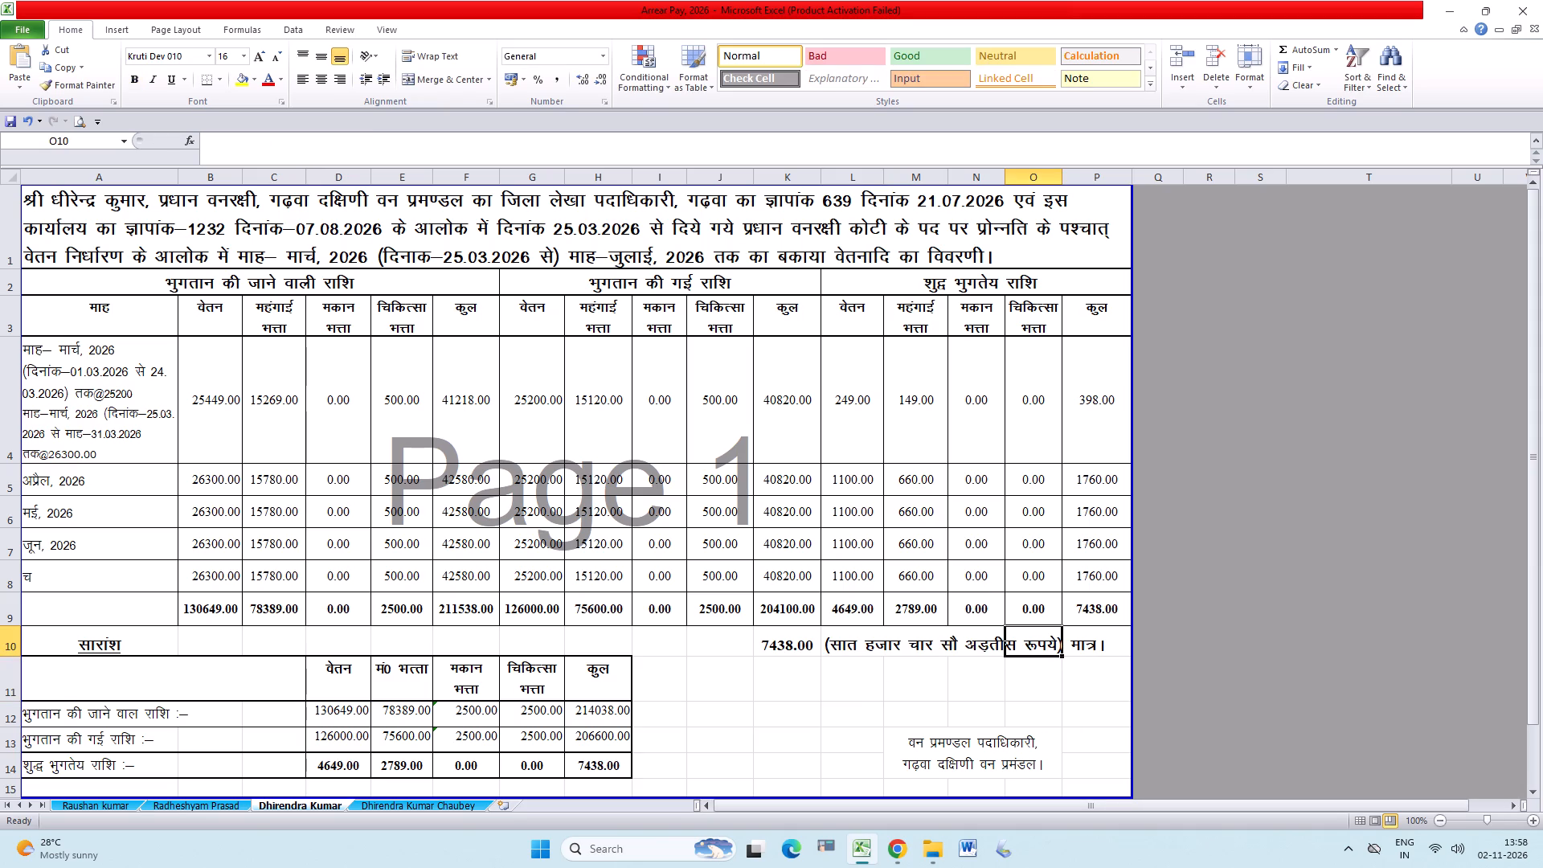
{"action": "double_click", "coordinate": [868, 648]}
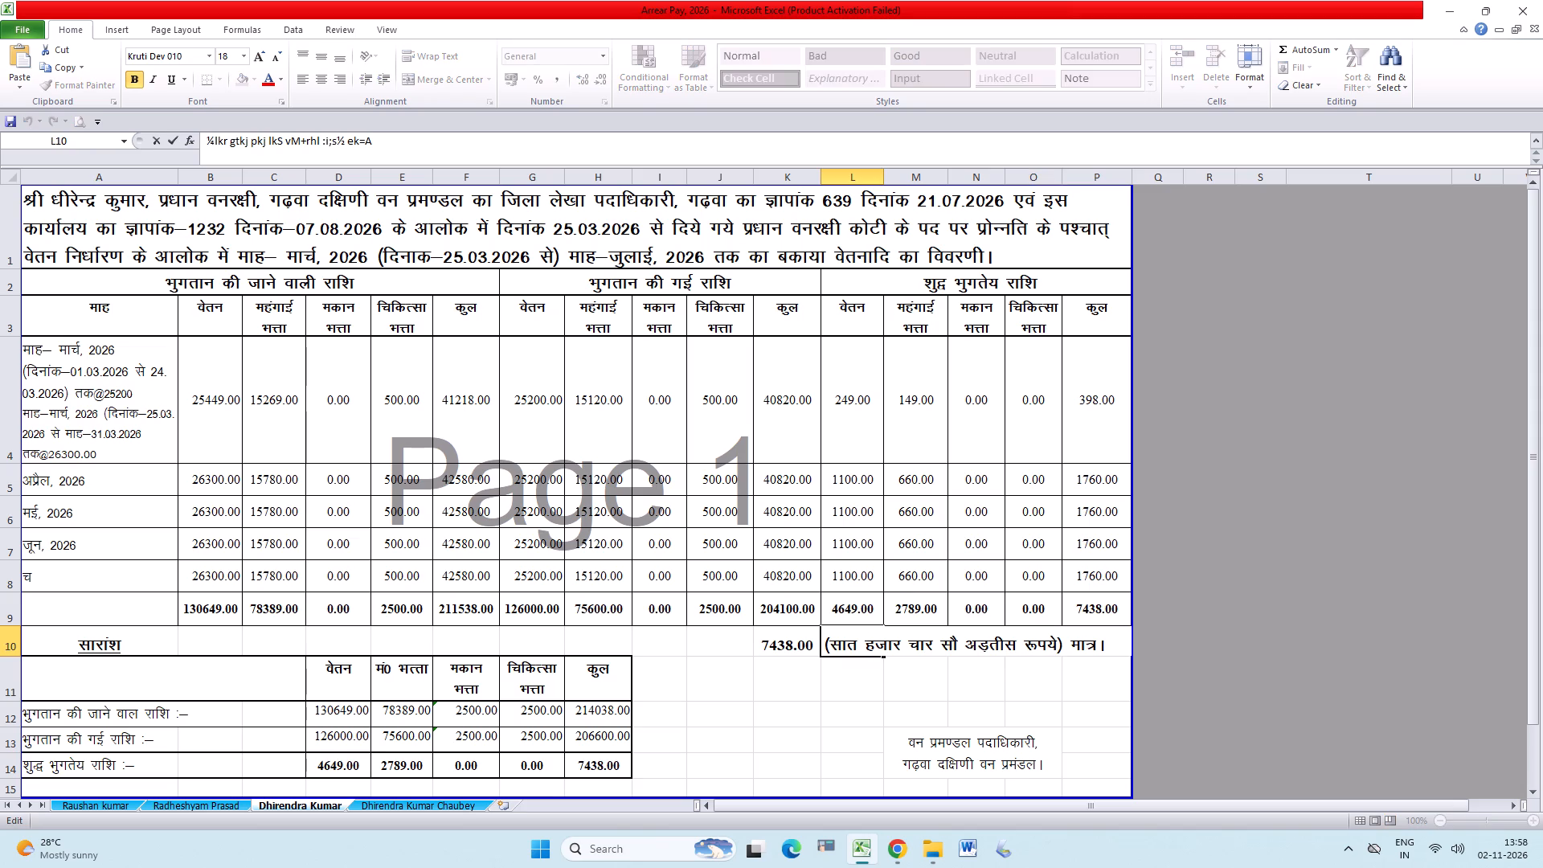
{"action": "left_click", "coordinate": [1017, 641]}
{"action": "key", "text": "alt+0"}
{"action": "key", "text": "alt+1"}
{"action": "key", "text": "alt+8"}
{"action": "key", "text": "alt+9"}
{"action": "key", "text": "Right"}
{"action": "key", "text": "Right"}
{"action": "key", "text": "Right"}
{"action": "key", "text": "Right"}
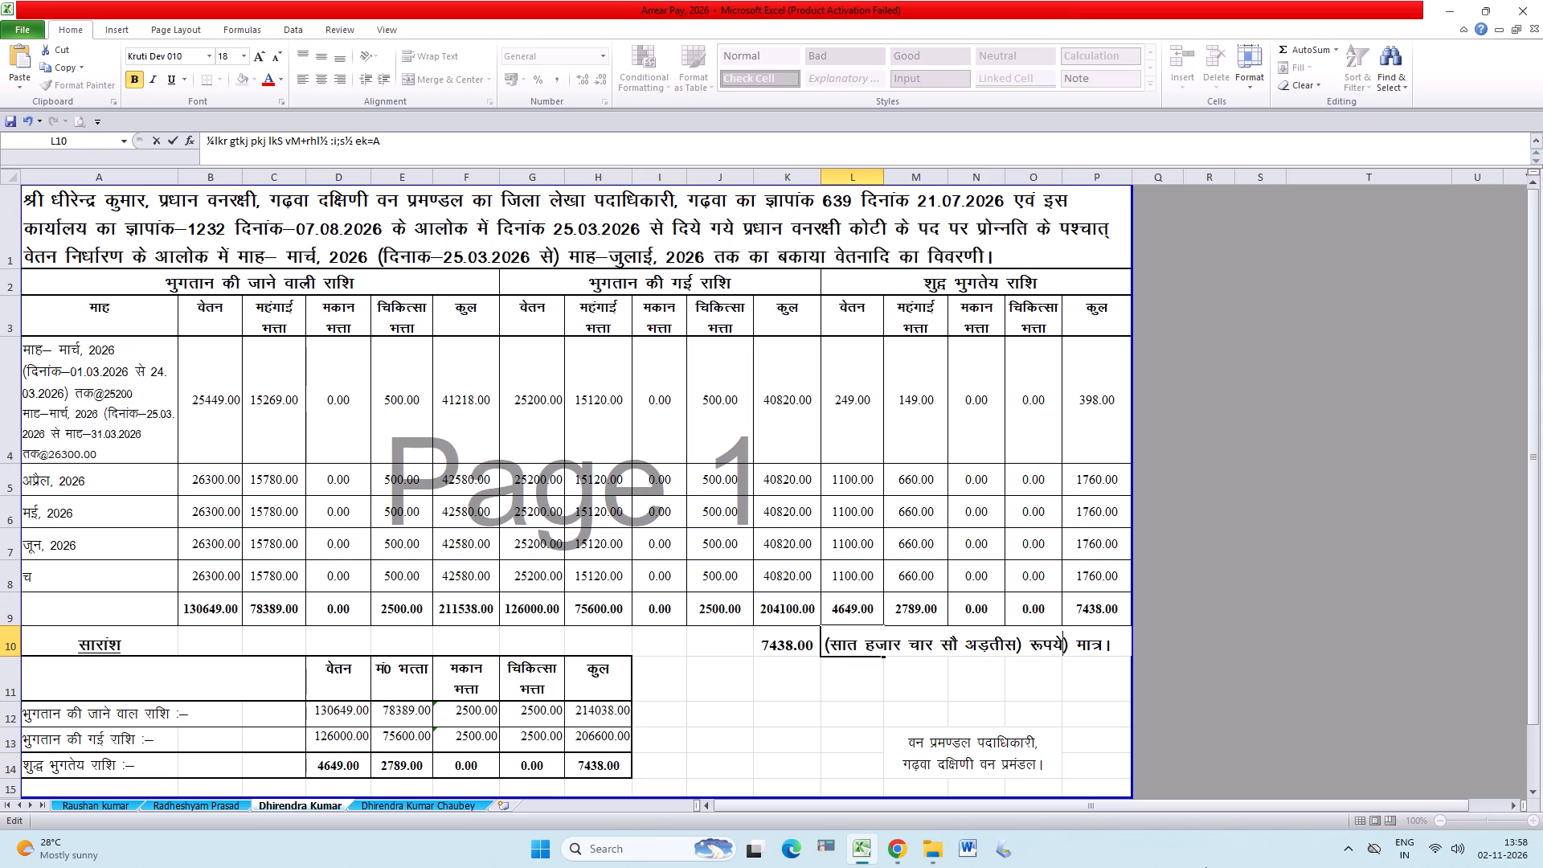
{"action": "key", "text": "shift+Right"}
{"action": "key", "text": "Right"}
{"action": "key", "text": "Right"}
{"action": "key", "text": "Left"}
{"action": "key", "text": "BackSpace"}
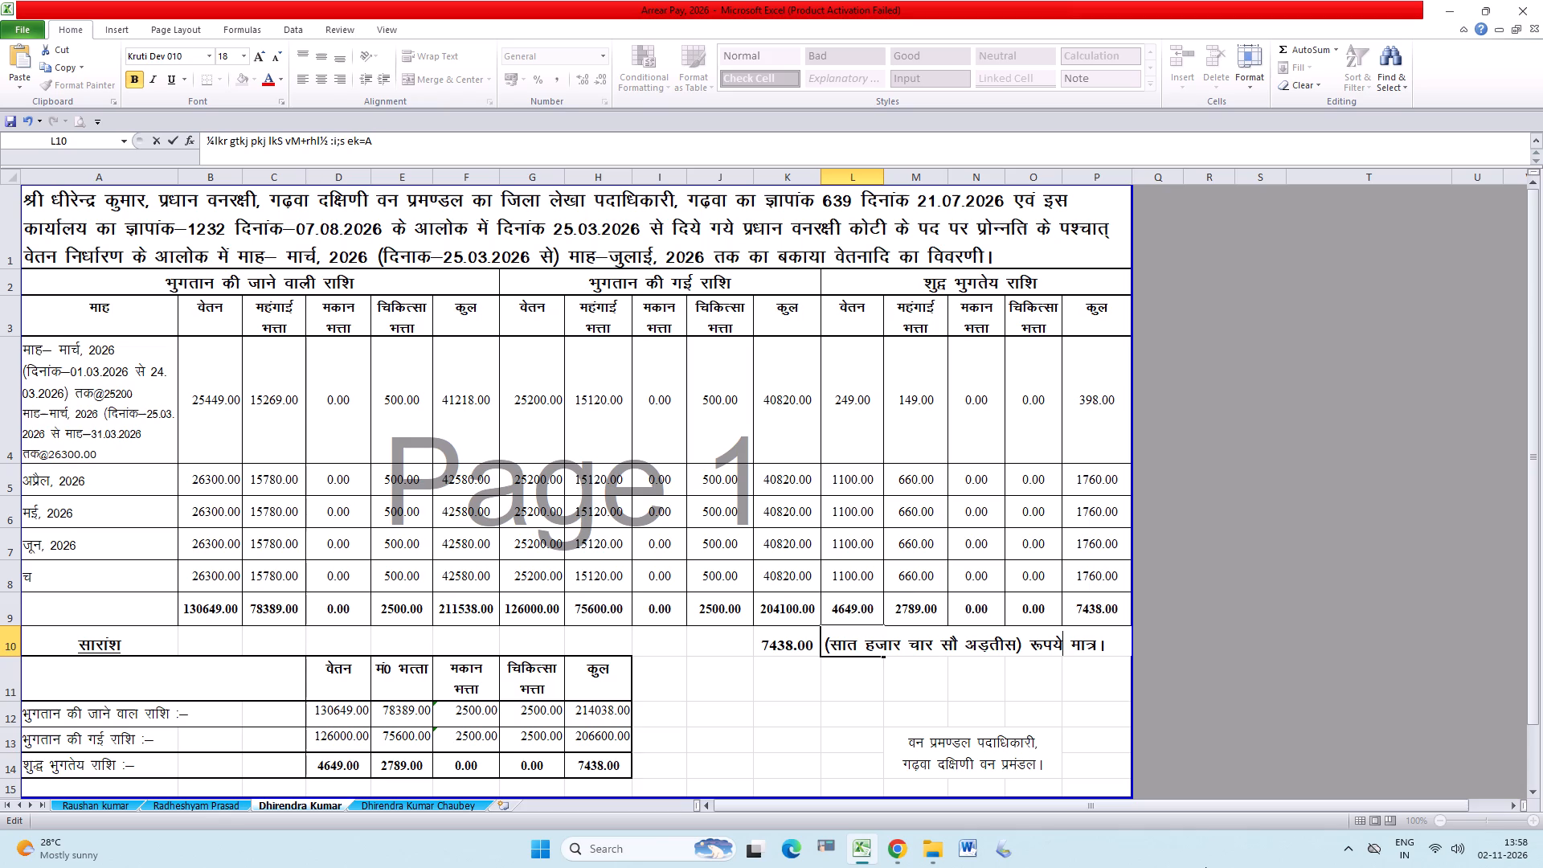
{"action": "key", "text": "Return"}
Save the Arrear Pay, 2026 workbook and close it.
{"action": "key", "text": "ctrl+s"}
{"action": "key", "text": "ctrl+s"}
{"action": "key", "text": "ctrl+s"}
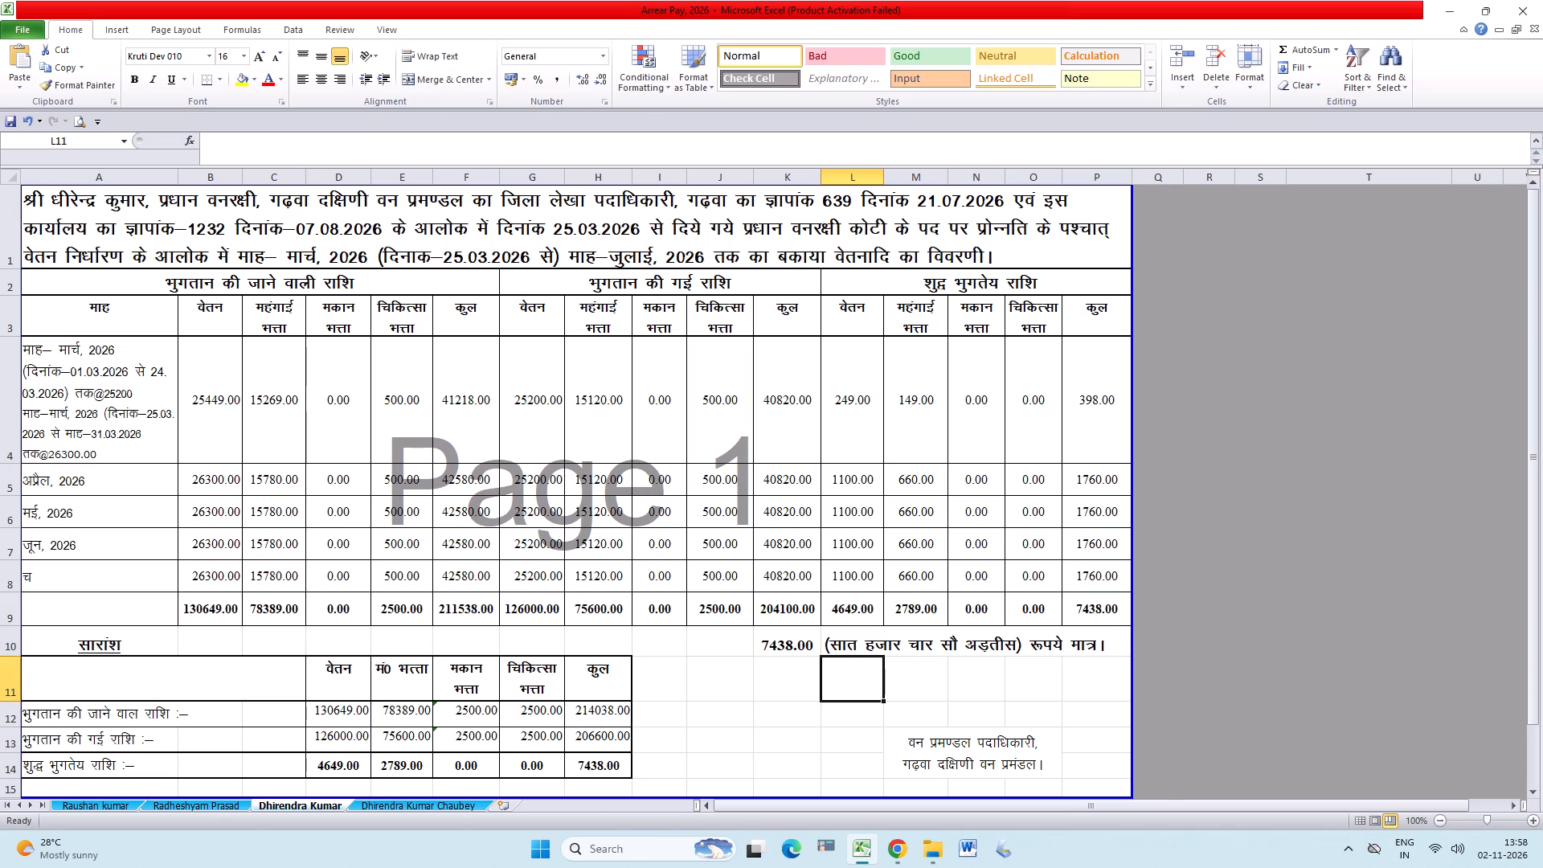
{"action": "key", "text": "ctrl+s"}
{"action": "scroll", "coordinate": [795, 659], "scroll_direction": "down", "scroll_amount": 1}
{"action": "scroll", "coordinate": [804, 656], "scroll_direction": "up", "scroll_amount": 1}
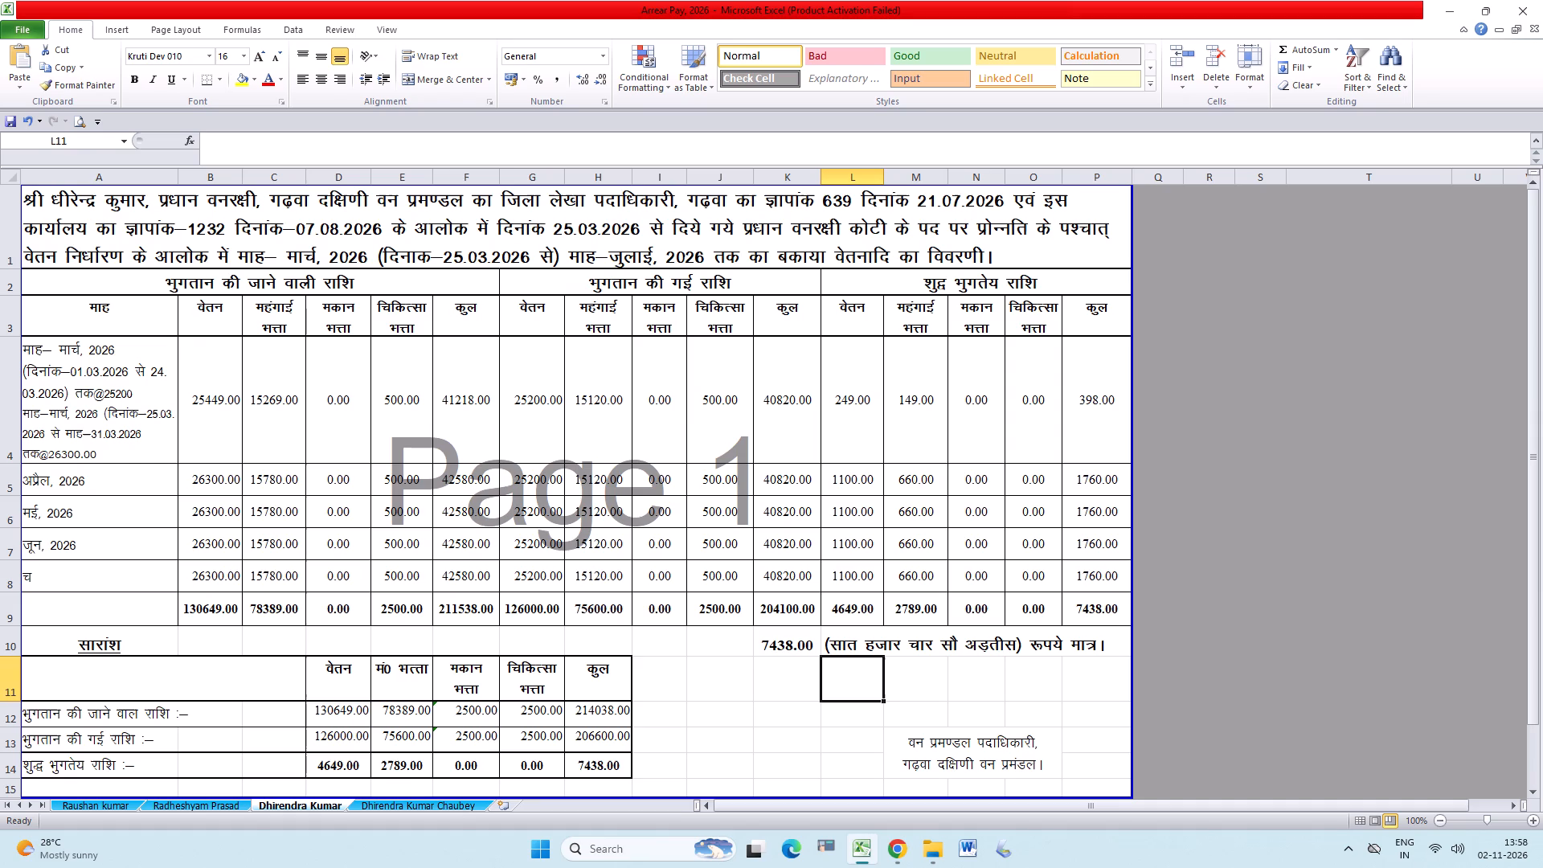
{"action": "key", "text": "ctrl+s"}
{"action": "key", "text": "ctrl+s"}
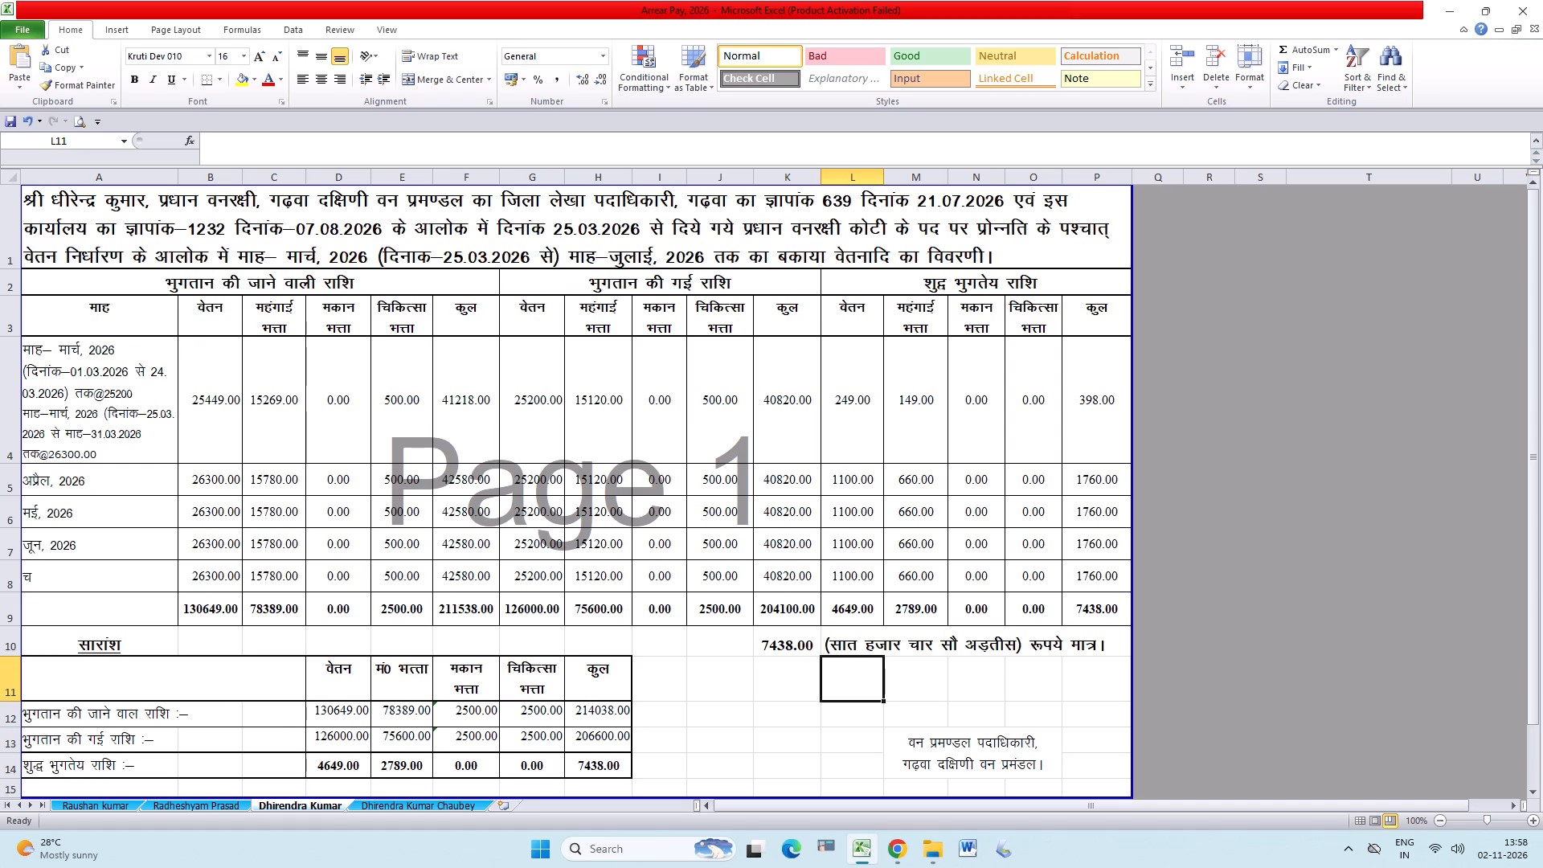
{"action": "left_click", "coordinate": [1542, 0]}
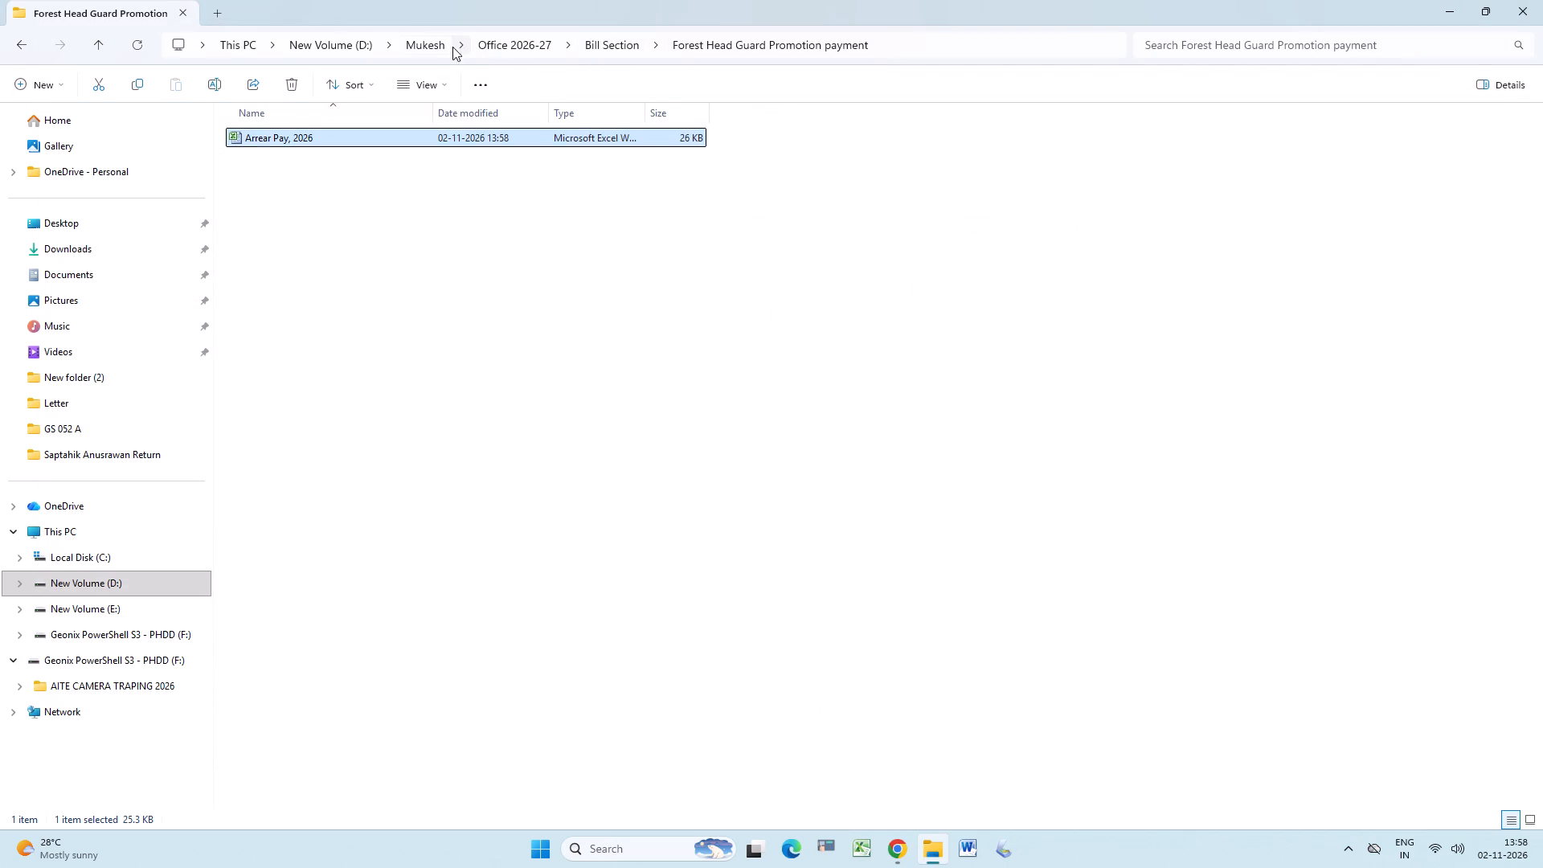
Switch to File Explorer and open the Rfo letter document from the Letter folder under Office 2026-27, Wildlife Section.
{"action": "left_click", "coordinate": [519, 32]}
{"action": "left_click", "coordinate": [542, 678]}
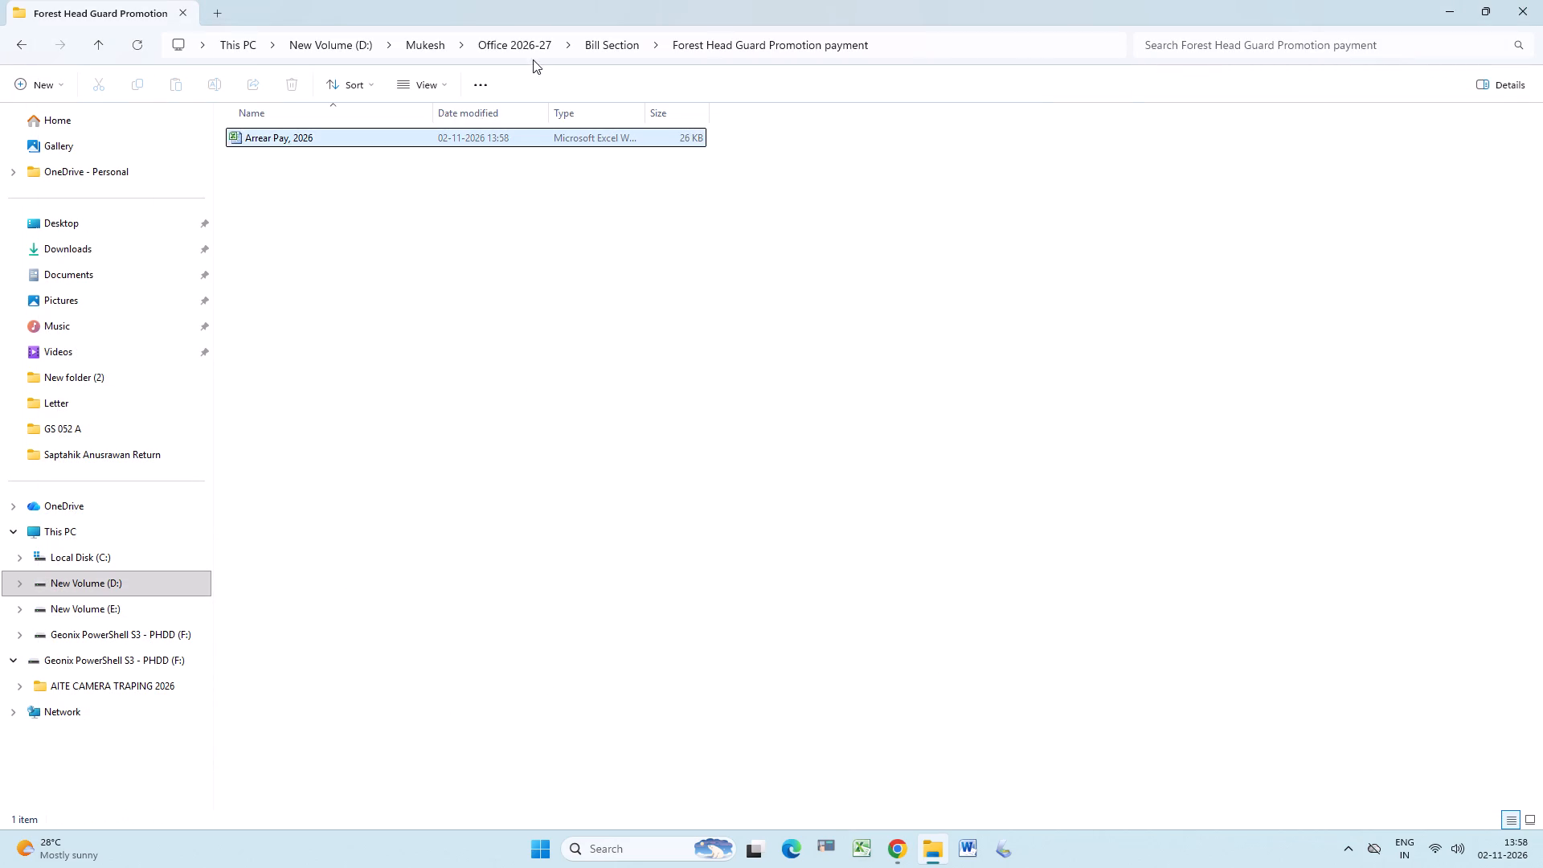
{"action": "left_click", "coordinate": [518, 38]}
{"action": "left_click", "coordinate": [424, 48]}
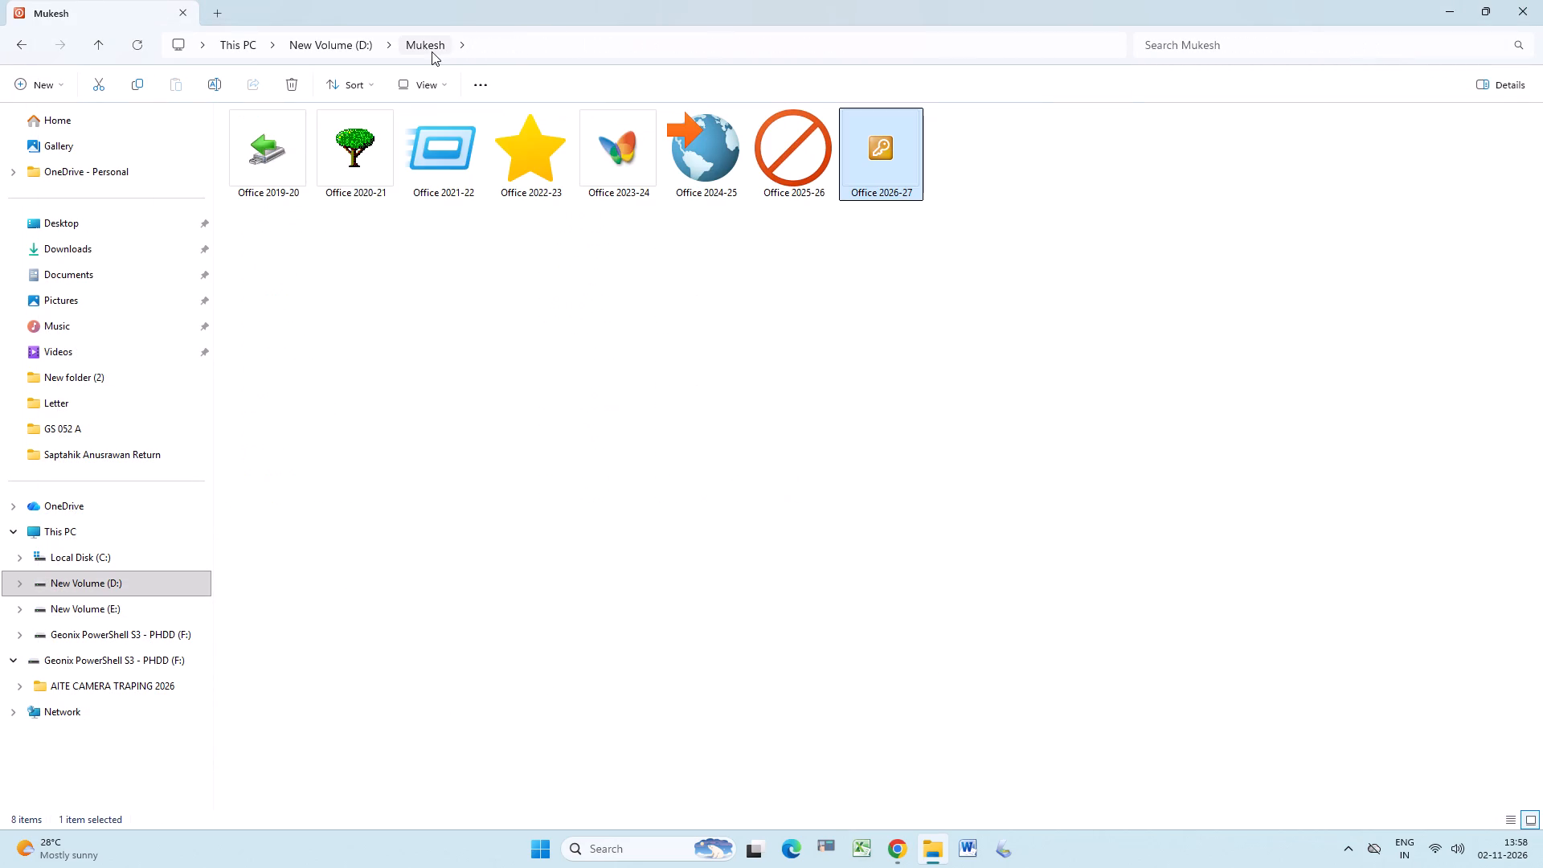
{"action": "key", "text": "Return"}
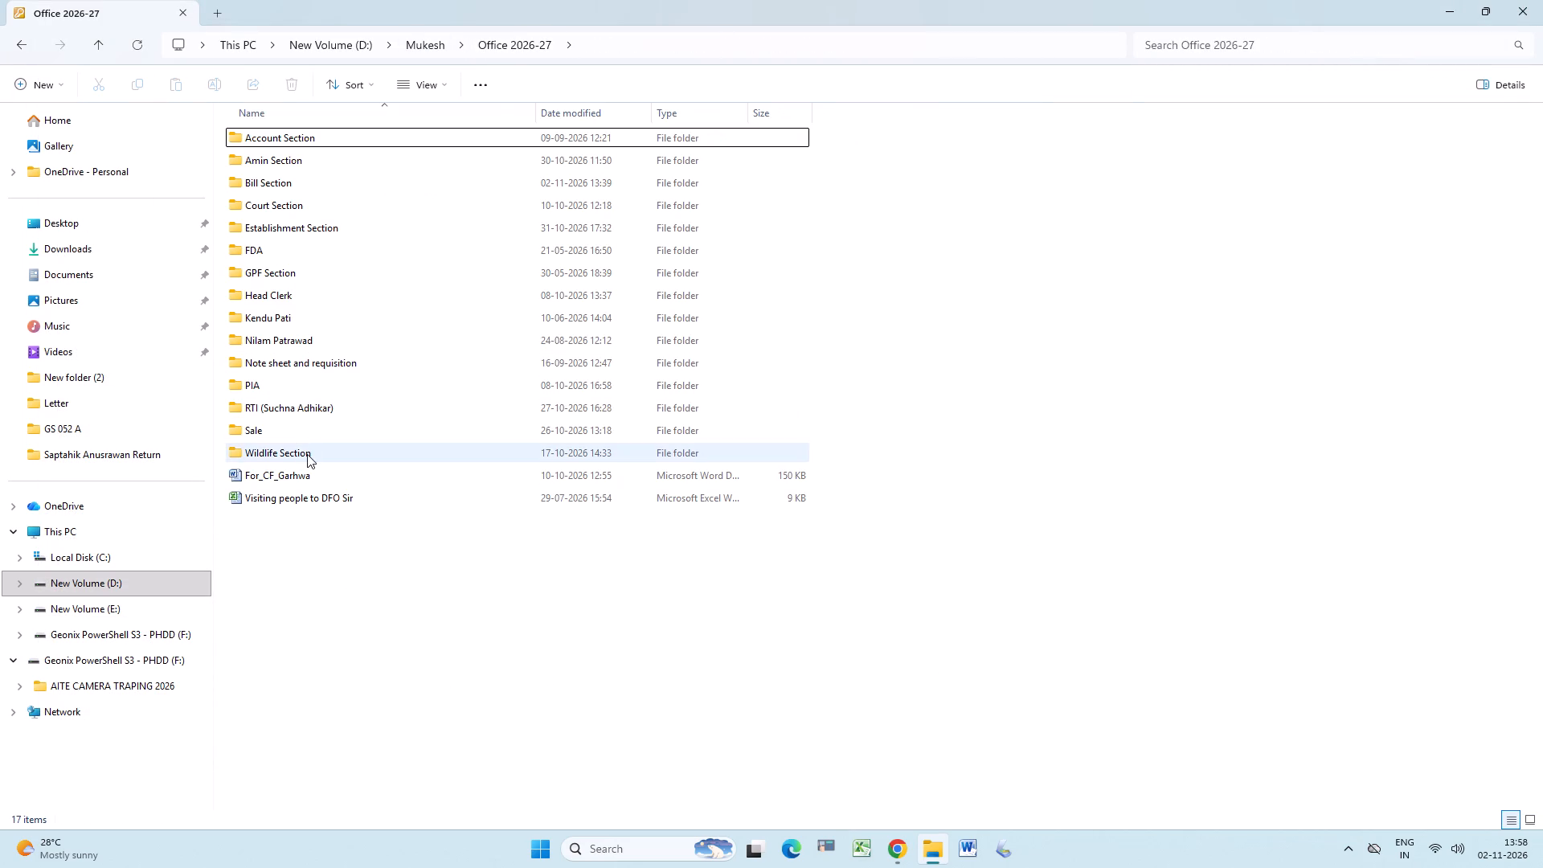
{"action": "left_click", "coordinate": [307, 454]}
{"action": "key", "text": "Return"}
{"action": "left_click", "coordinate": [275, 158]}
{"action": "key", "text": "Return"}
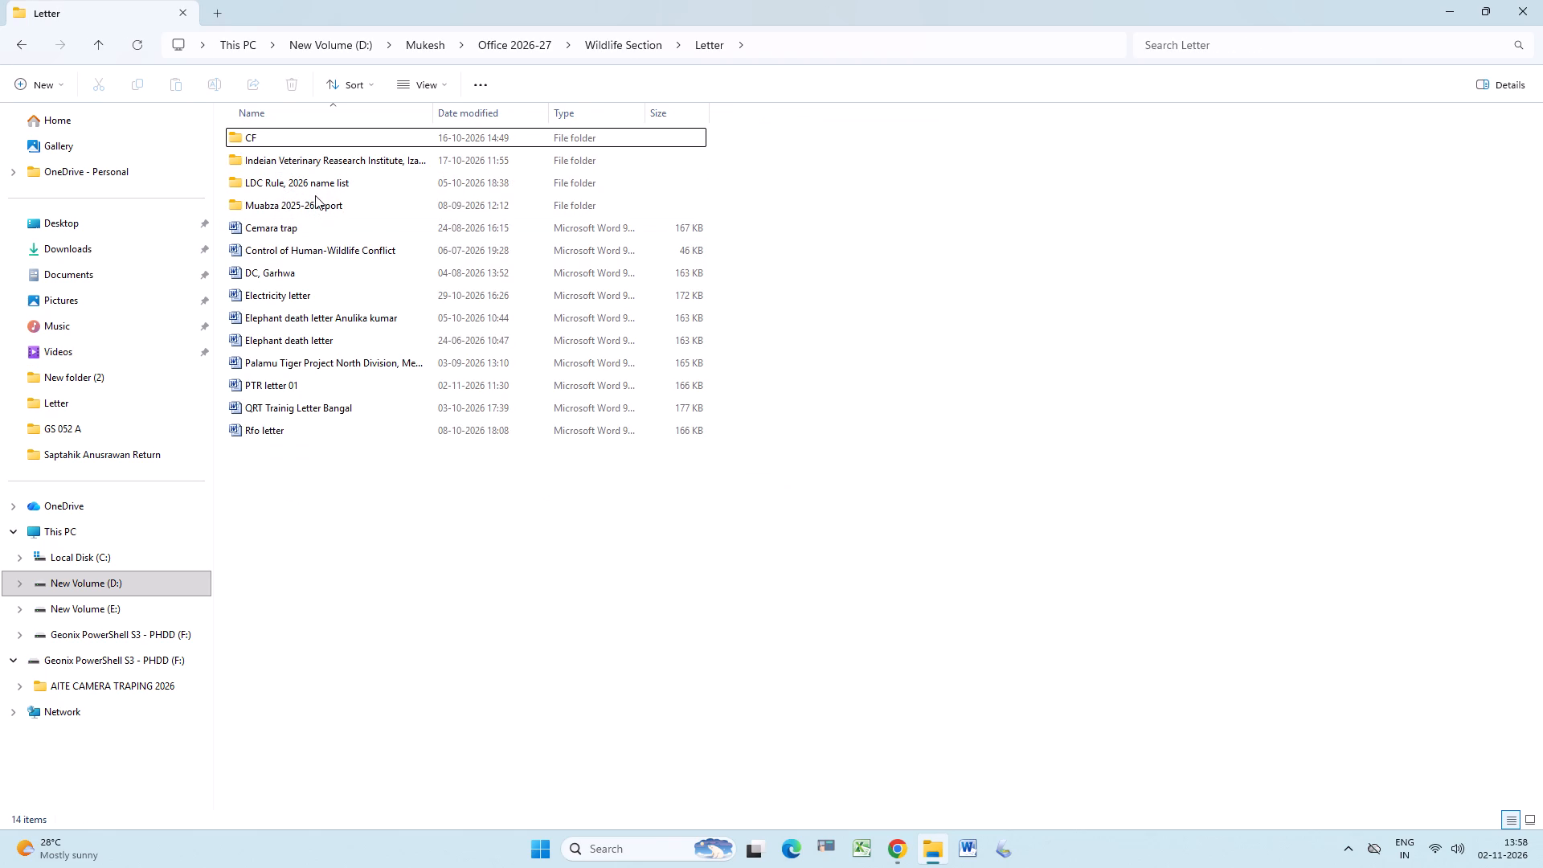
{"action": "left_click", "coordinate": [289, 432]}
{"action": "key", "text": "Return"}
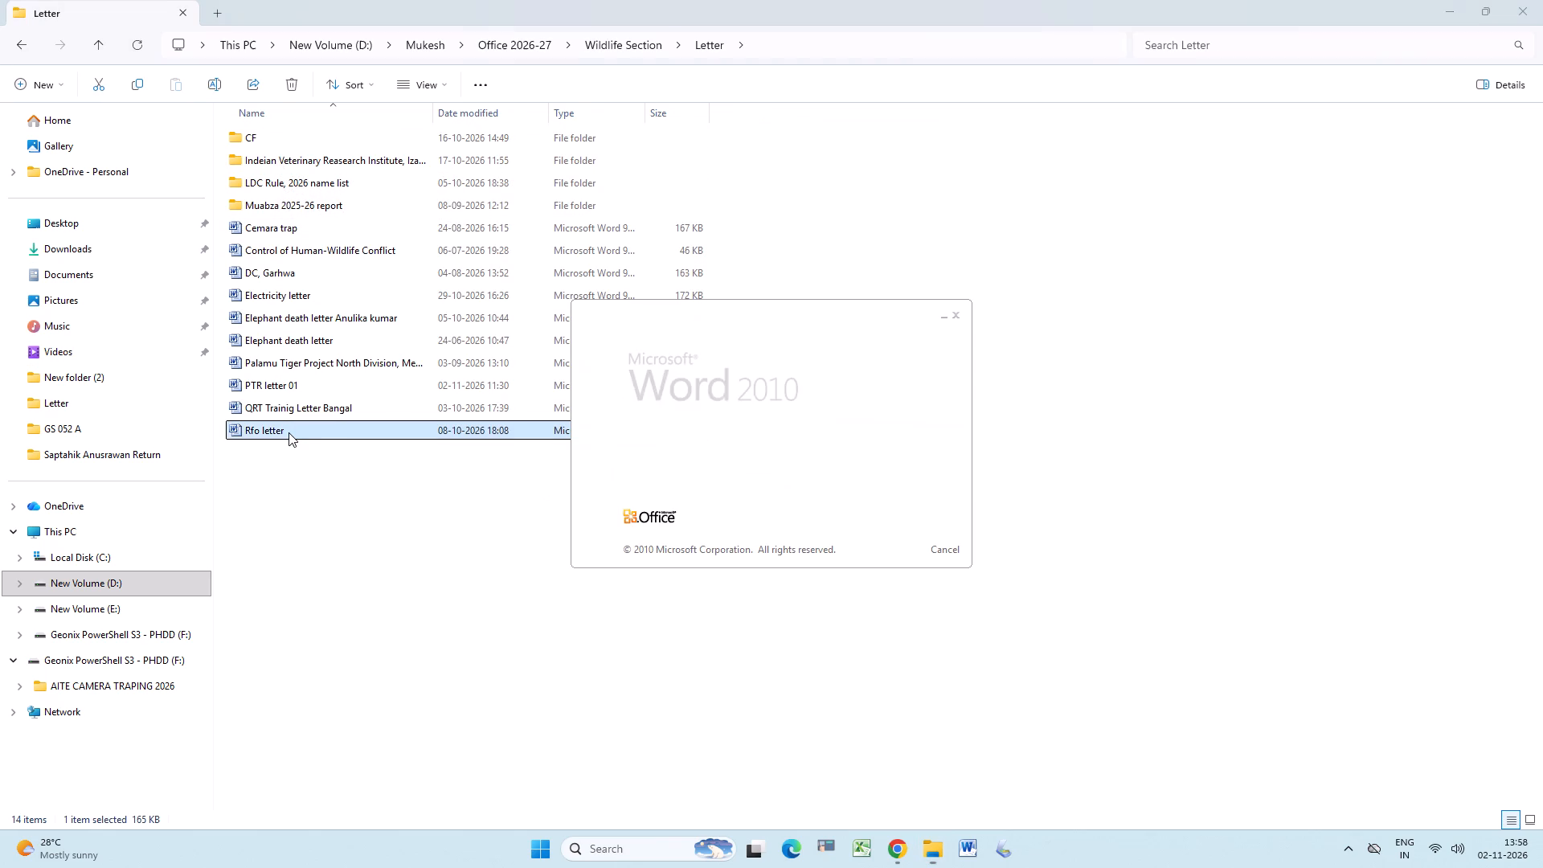
Start saving the Rfo letter as a new copy in the Letter folder, extending its file name to Rfo RE Return letter.
{"action": "key", "text": "Return"}
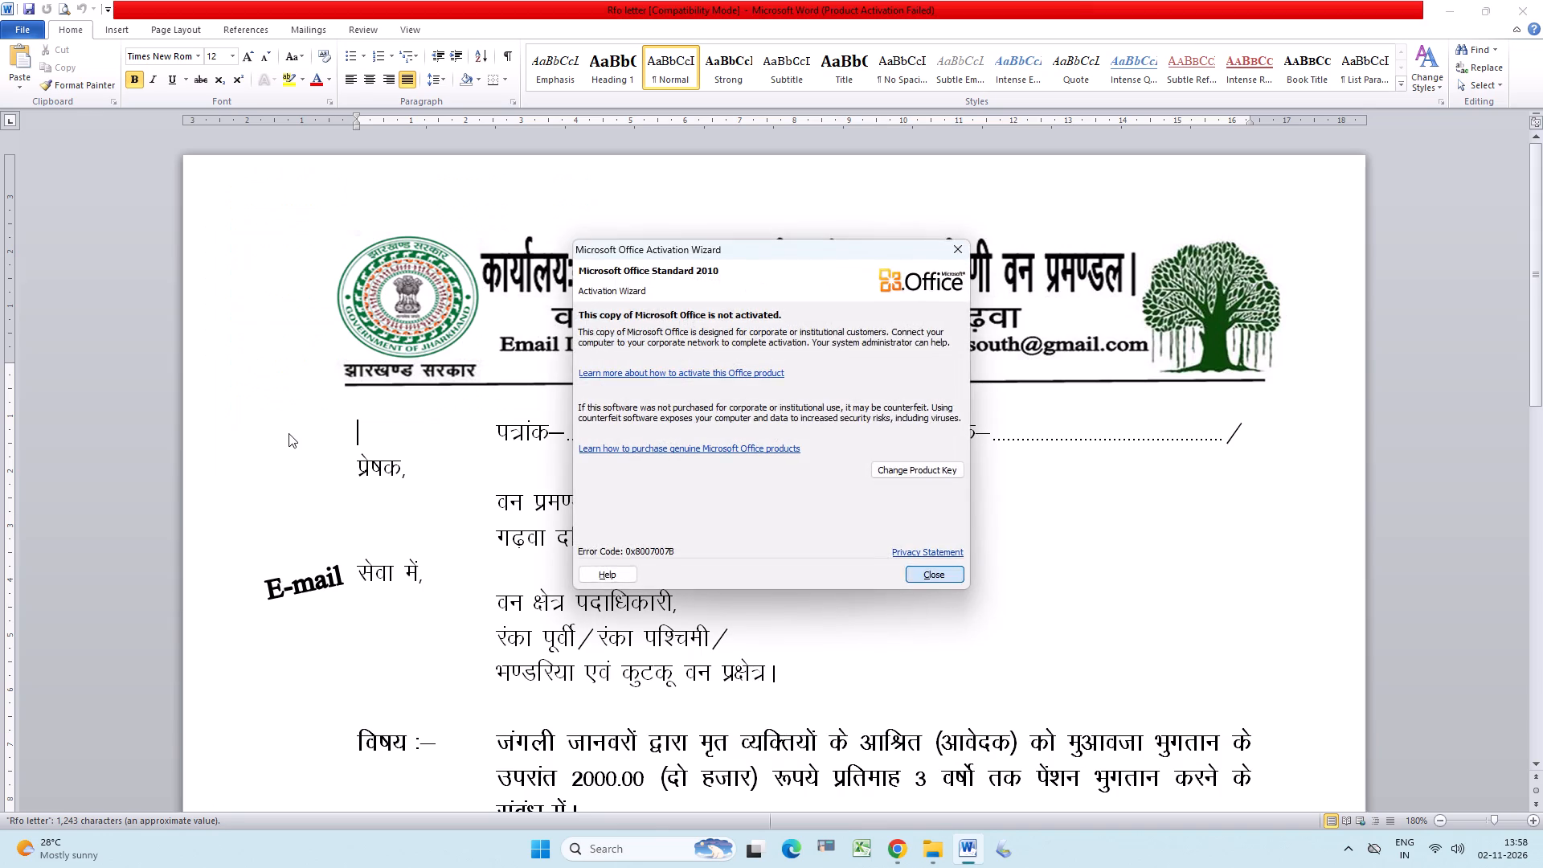
{"action": "left_click", "coordinate": [10, 34]}
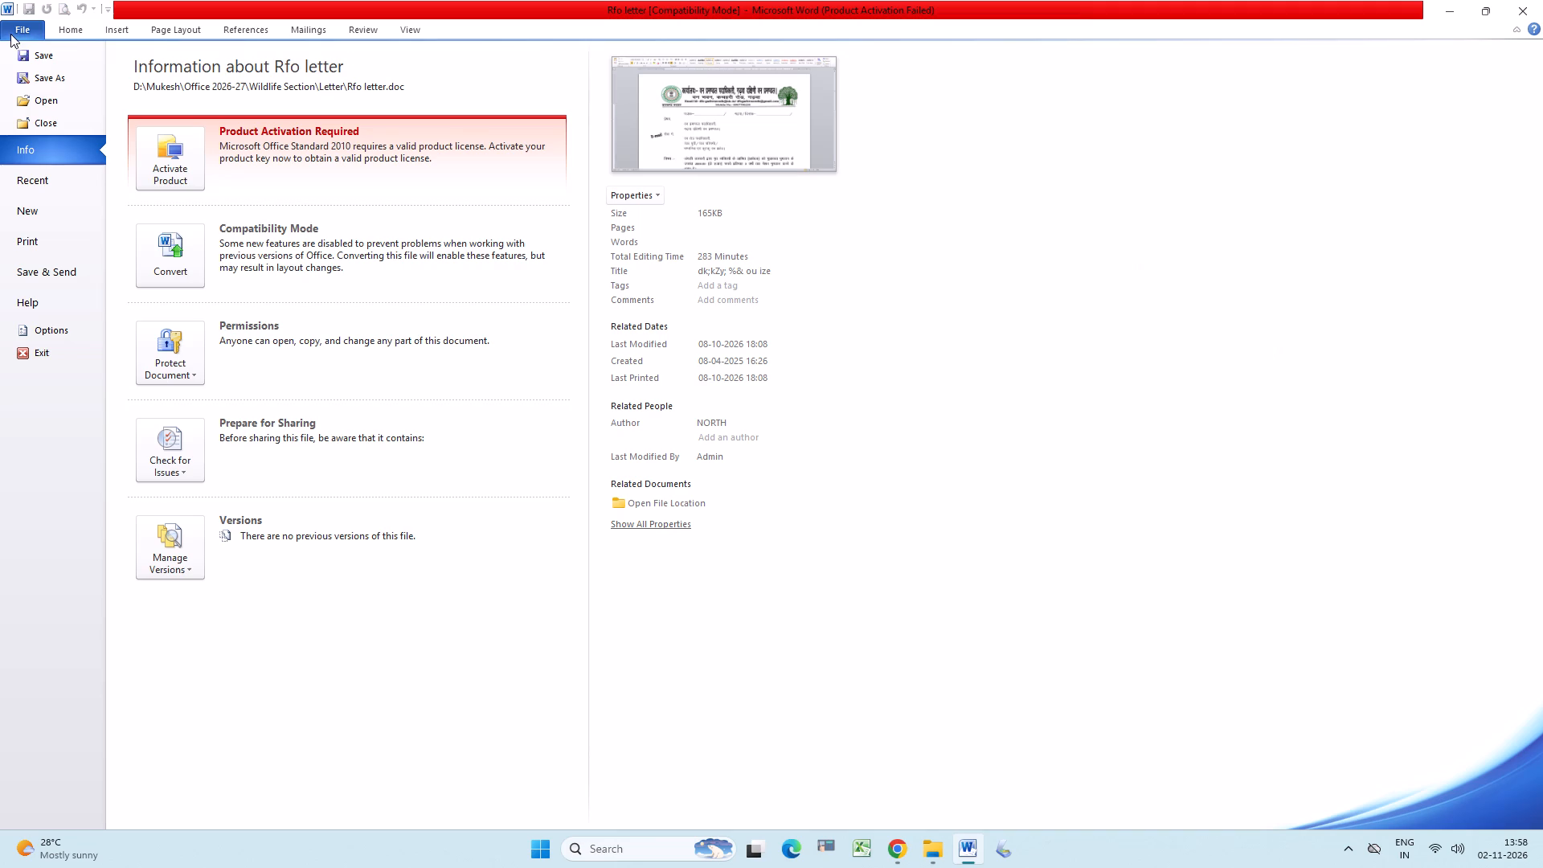
{"action": "left_click", "coordinate": [30, 76]}
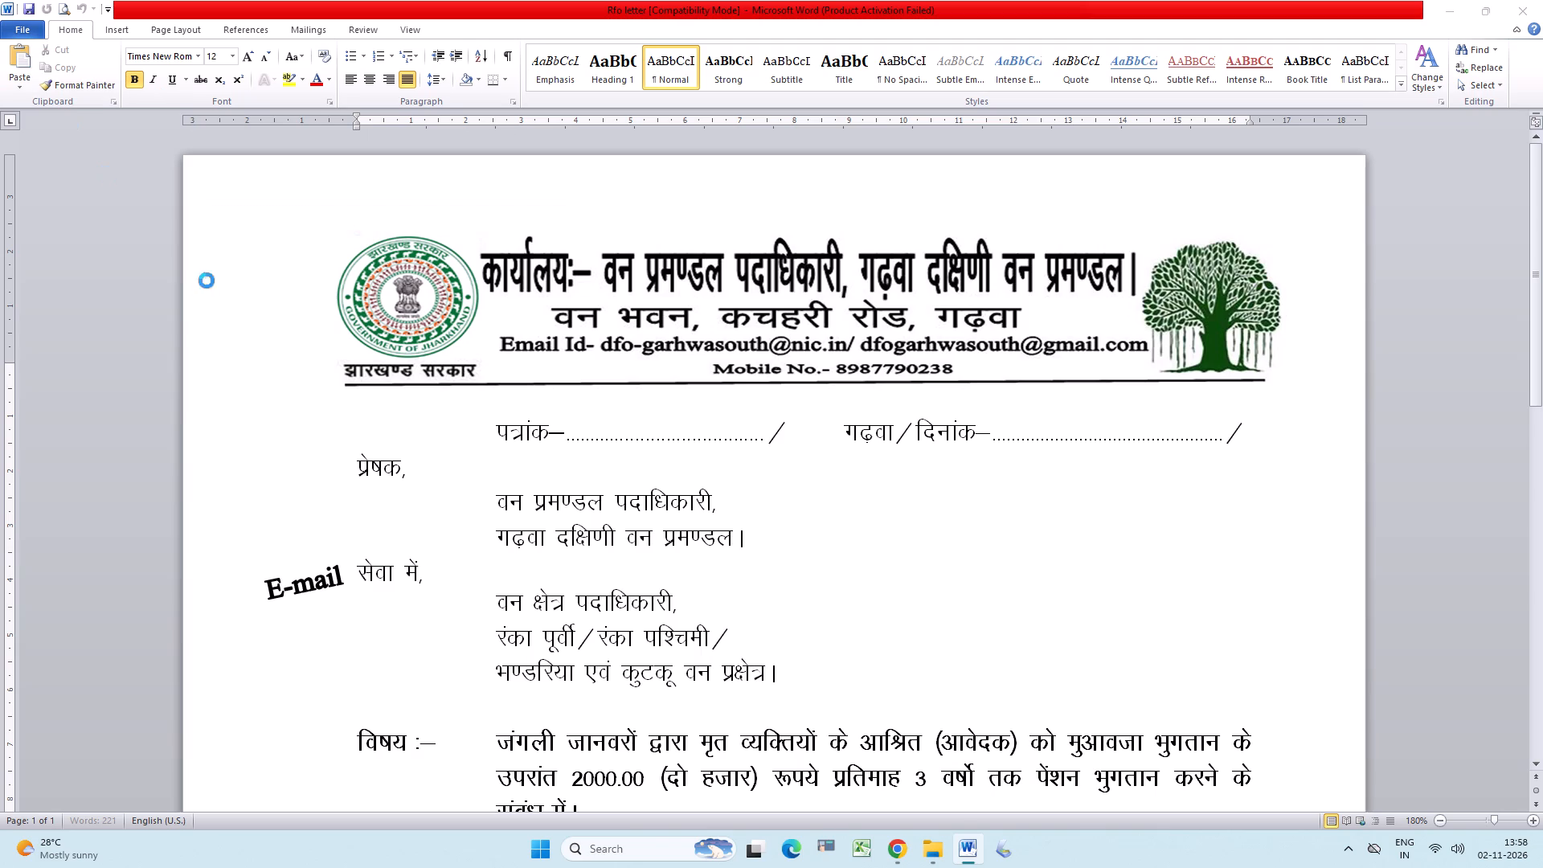
{"action": "key", "text": "Left"}
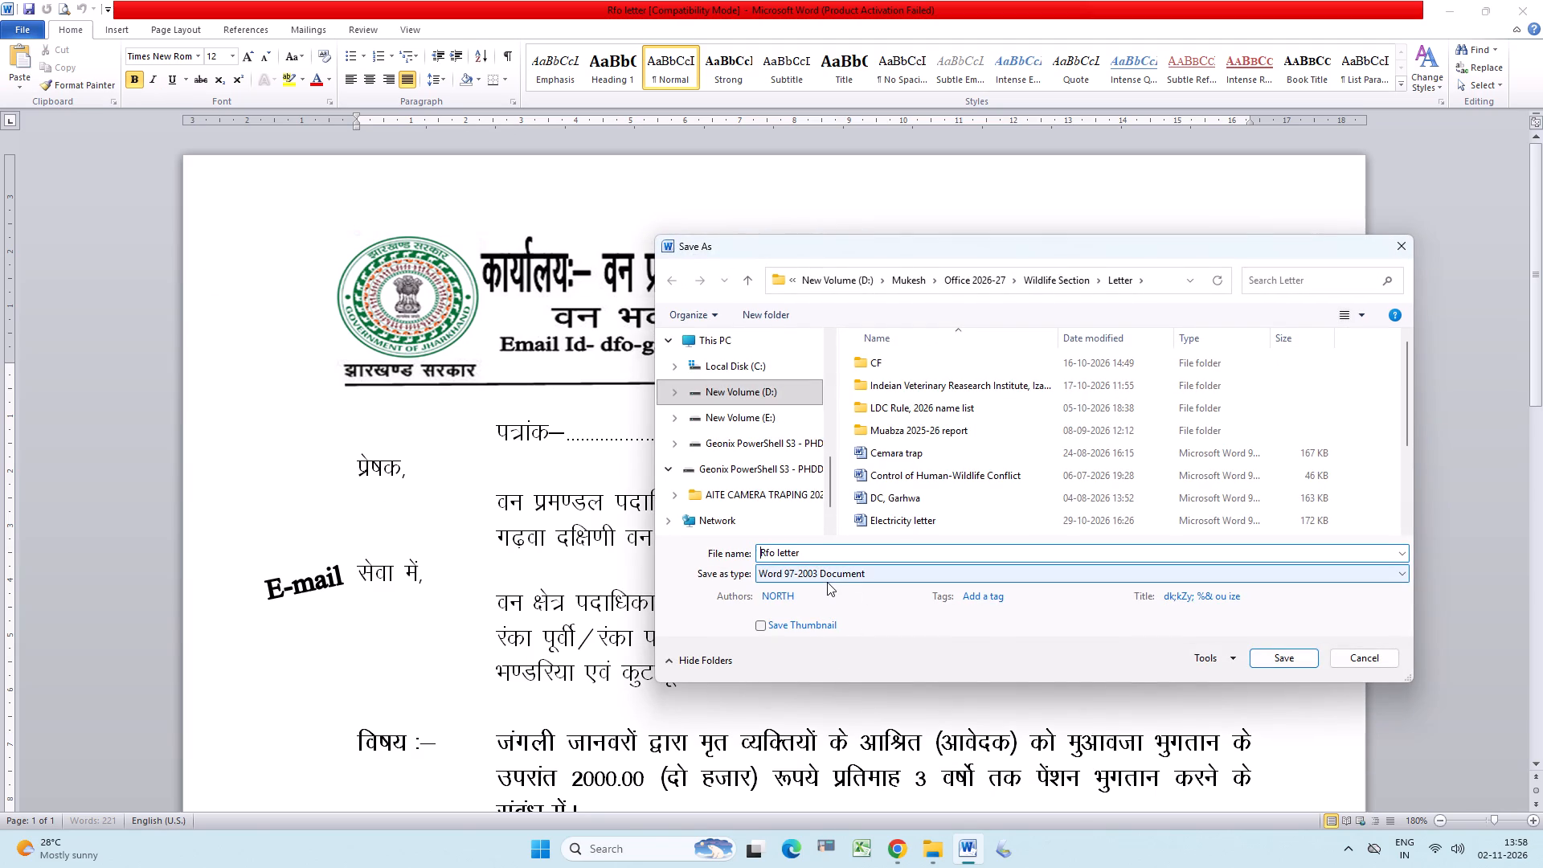
{"action": "key", "text": "Right"}
{"action": "key", "text": "Right"}
{"action": "key", "text": "Right"}
{"action": "key", "text": "space"}
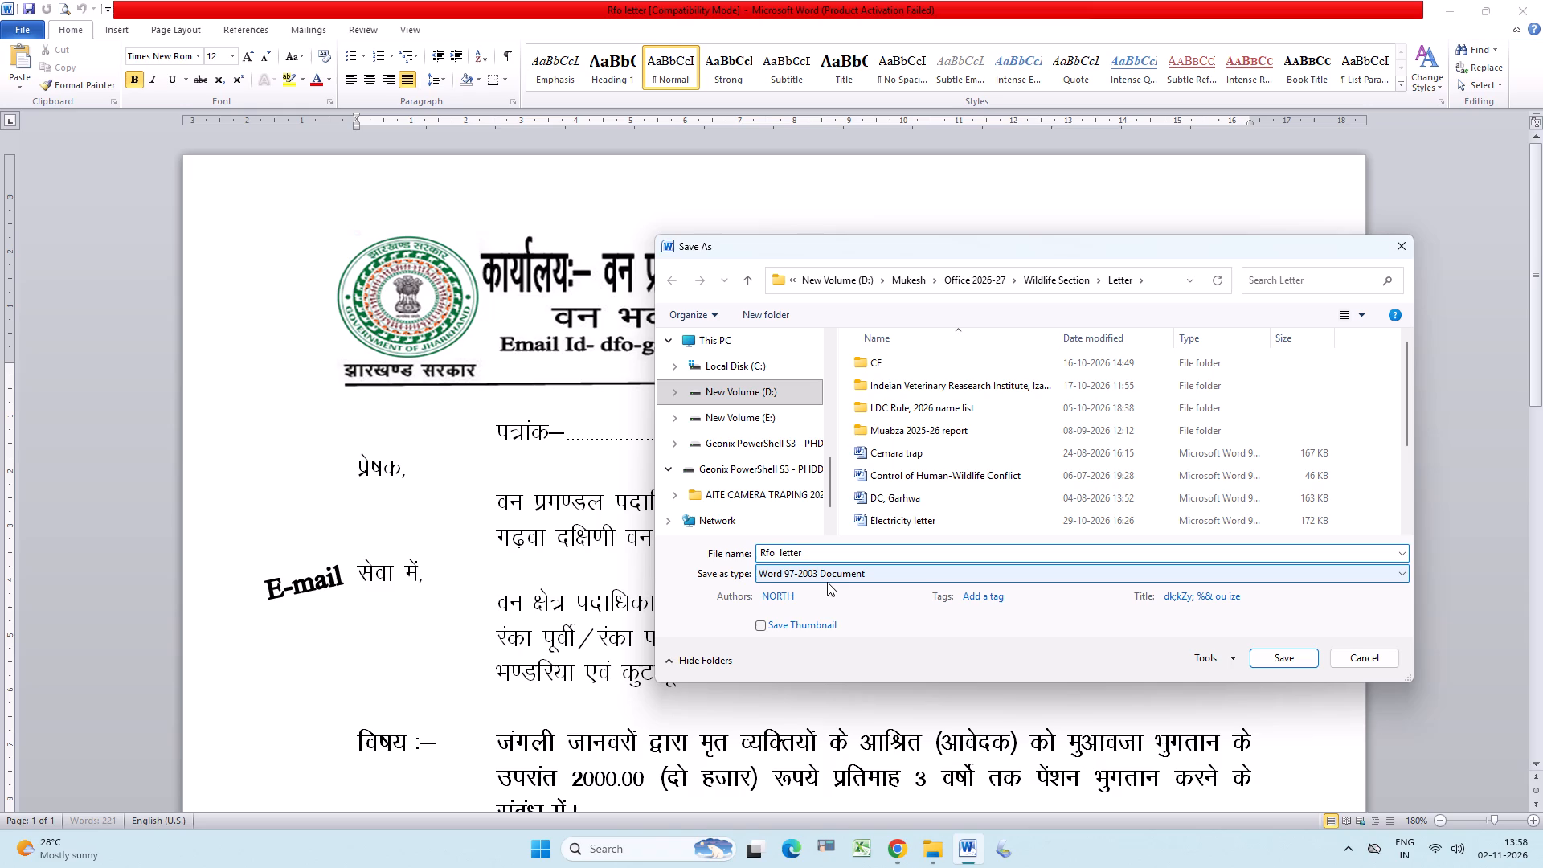
{"action": "type", "text": "RE"}
{"action": "key", "text": "space"}
{"action": "key", "text": "shift+r"}
{"action": "type", "text": "et"}
{"action": "type", "text": "urn"}
{"action": "key", "text": "space"}
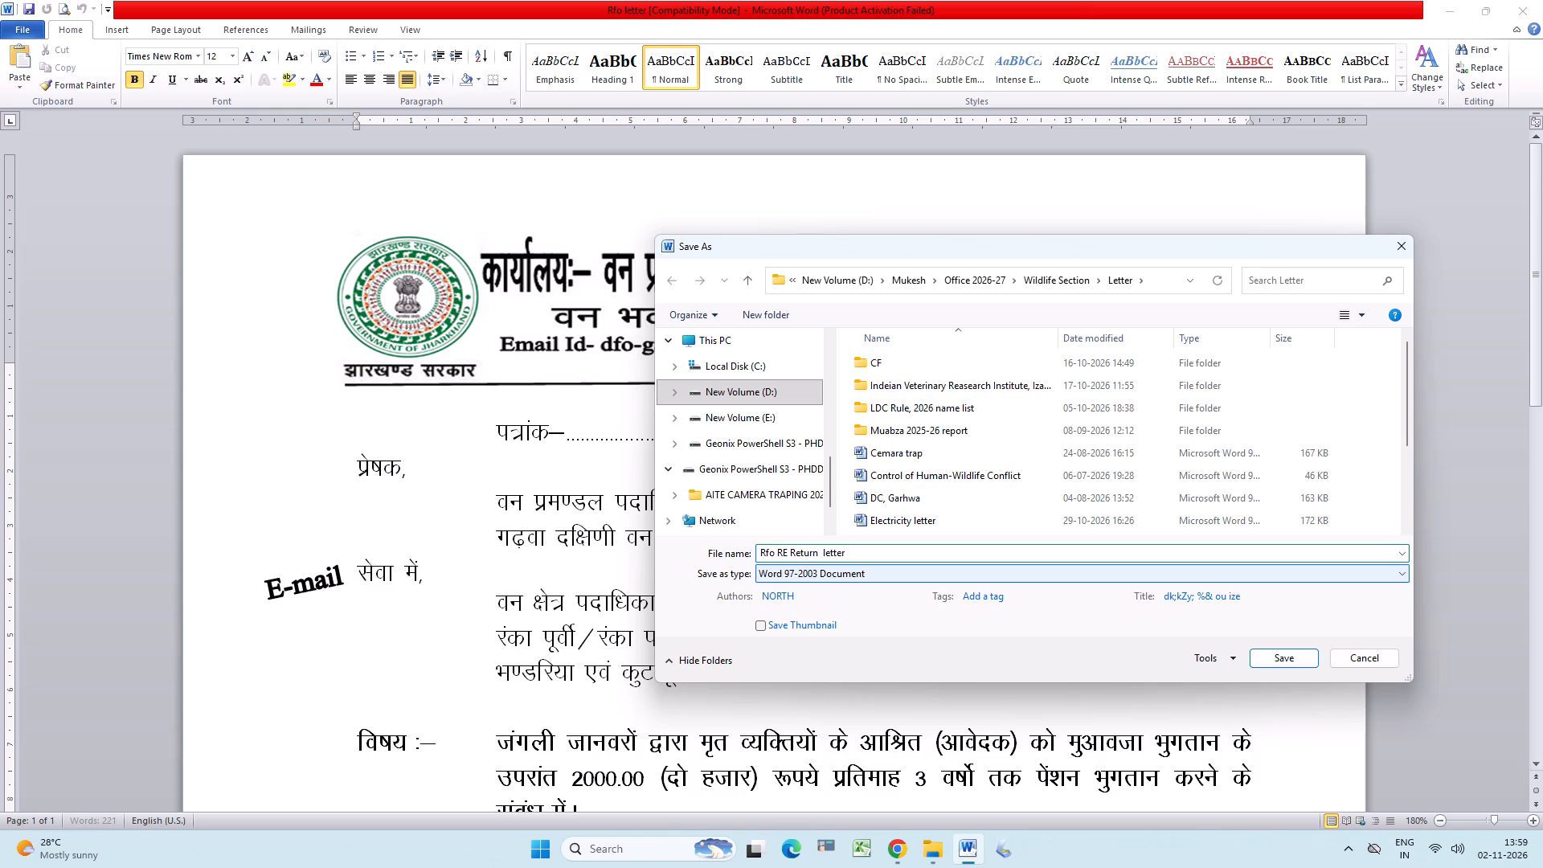
Insert the word Muabza before Return in the new file name, making it Rfo RE Muabza Return letter.
{"action": "key", "text": "Left"}
{"action": "key", "text": "Left"}
{"action": "key", "text": "Left"}
{"action": "key", "text": "Left"}
{"action": "key", "text": "Left"}
{"action": "key", "text": "Left"}
{"action": "key", "text": "Left"}
{"action": "key", "text": "Left"}
{"action": "key", "text": "Left"}
{"action": "key", "text": "Left"}
{"action": "key", "text": "Right"}
{"action": "key", "text": "Right"}
{"action": "key", "text": "Right"}
{"action": "type", "text": "Mua"}
{"action": "key", "text": "b"}
{"action": "type", "text": "za"}
{"action": "key", "text": "space"}
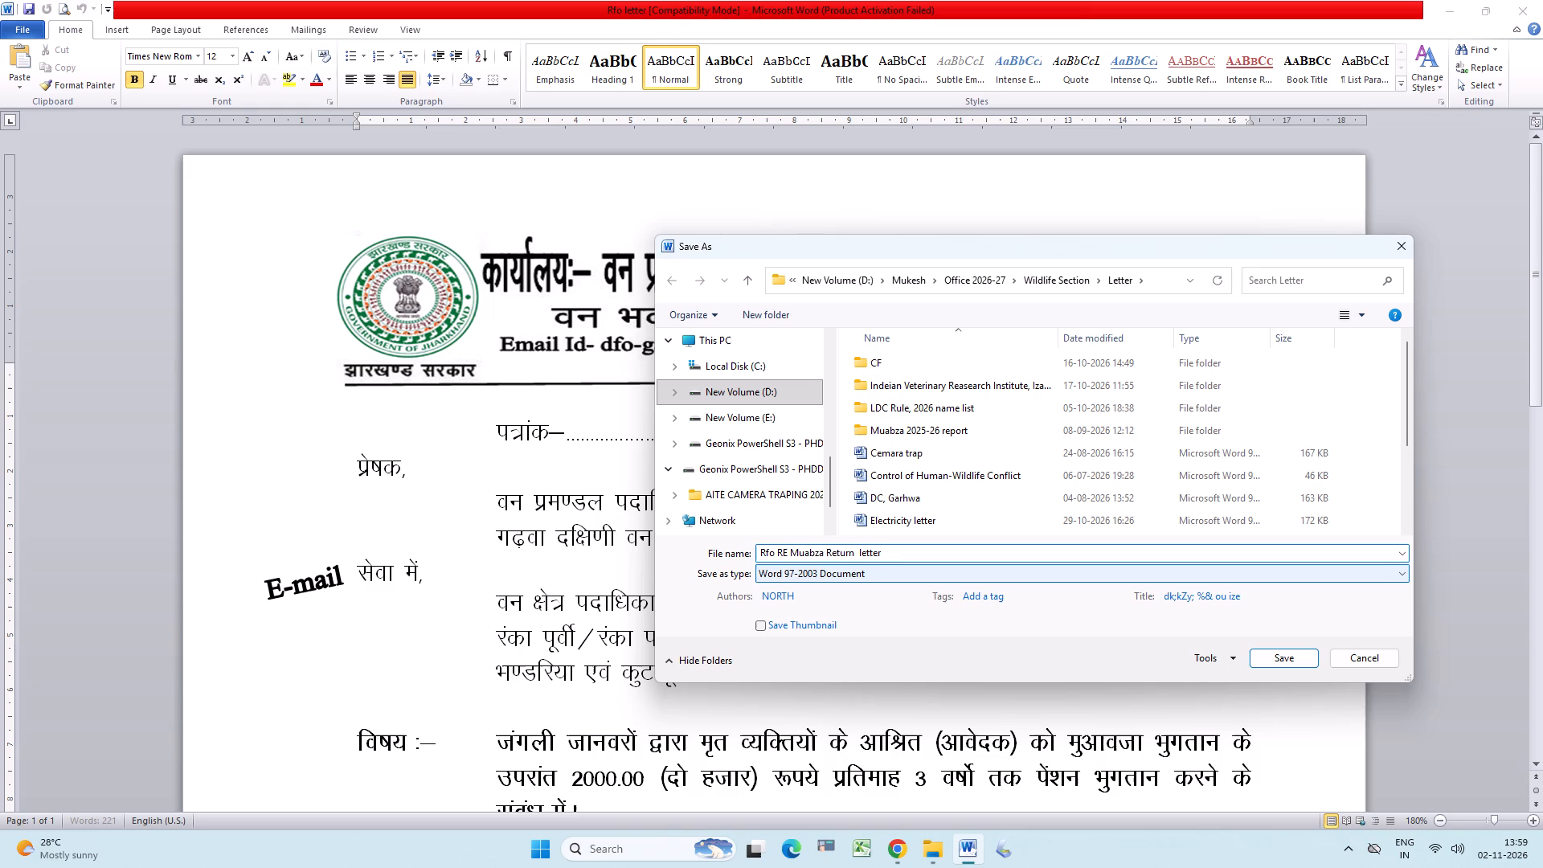
Expand RE to Ranka East in the file name and save the copy as Rfo Ranka East Muabza Return letter.
{"action": "key", "text": "Left"}
{"action": "key", "text": "Left"}
{"action": "key", "text": "Left"}
{"action": "key", "text": "Left"}
{"action": "key", "text": "Left"}
{"action": "key", "text": "Left"}
{"action": "key", "text": "Left"}
{"action": "key", "text": "Left"}
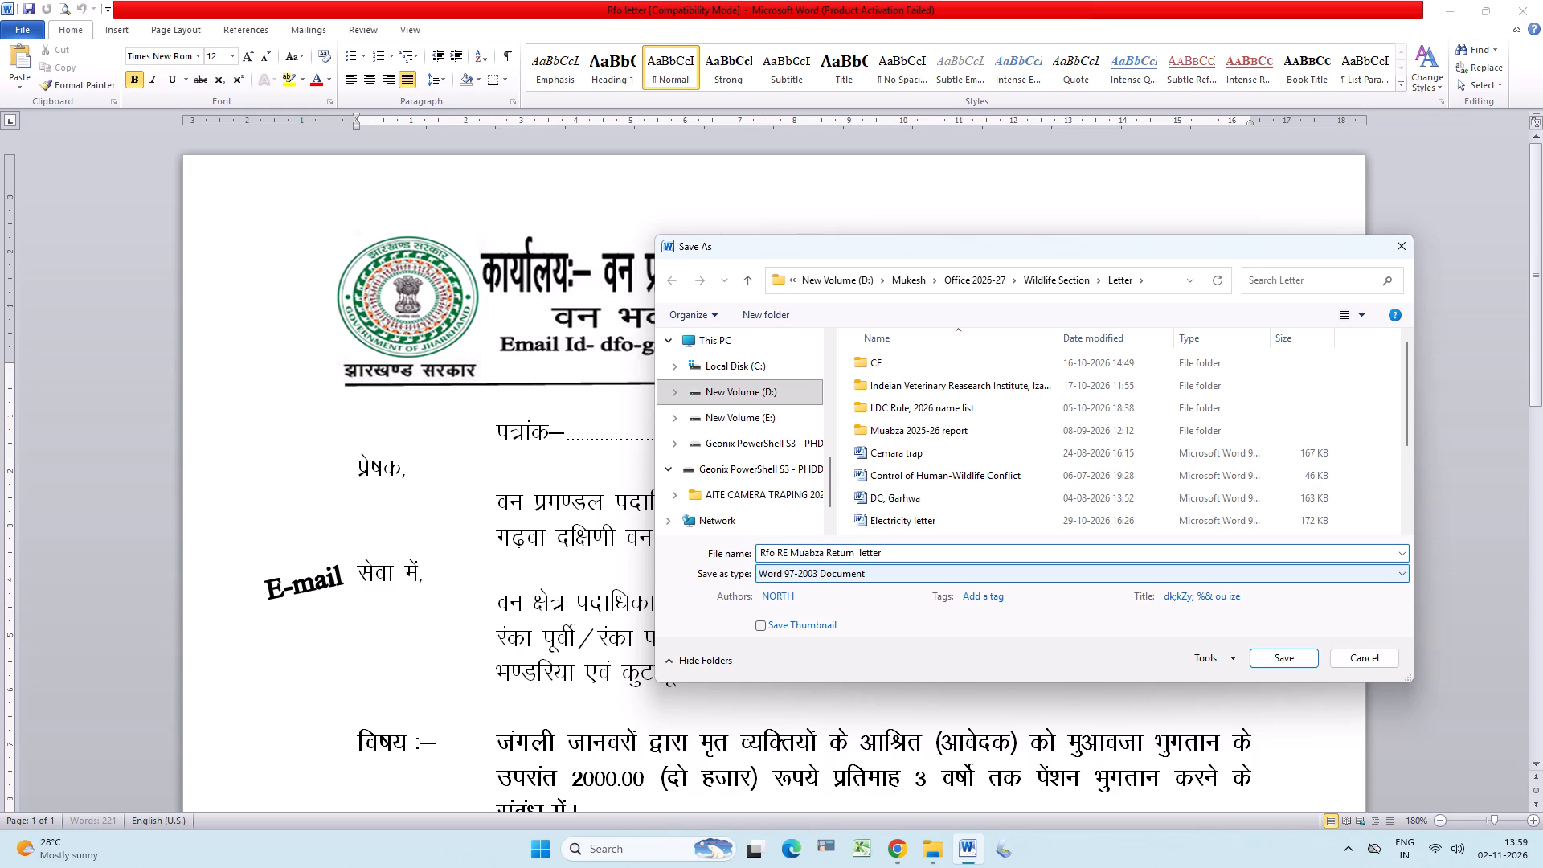
{"action": "key", "text": "Left"}
{"action": "type", "text": "anka"}
{"action": "key", "text": "space"}
{"action": "key", "text": "Right"}
{"action": "key", "text": "Right"}
{"action": "key", "text": "a"}
{"action": "key", "text": "BackSpace"}
{"action": "key", "text": "Left"}
{"action": "type", "text": "ast"}
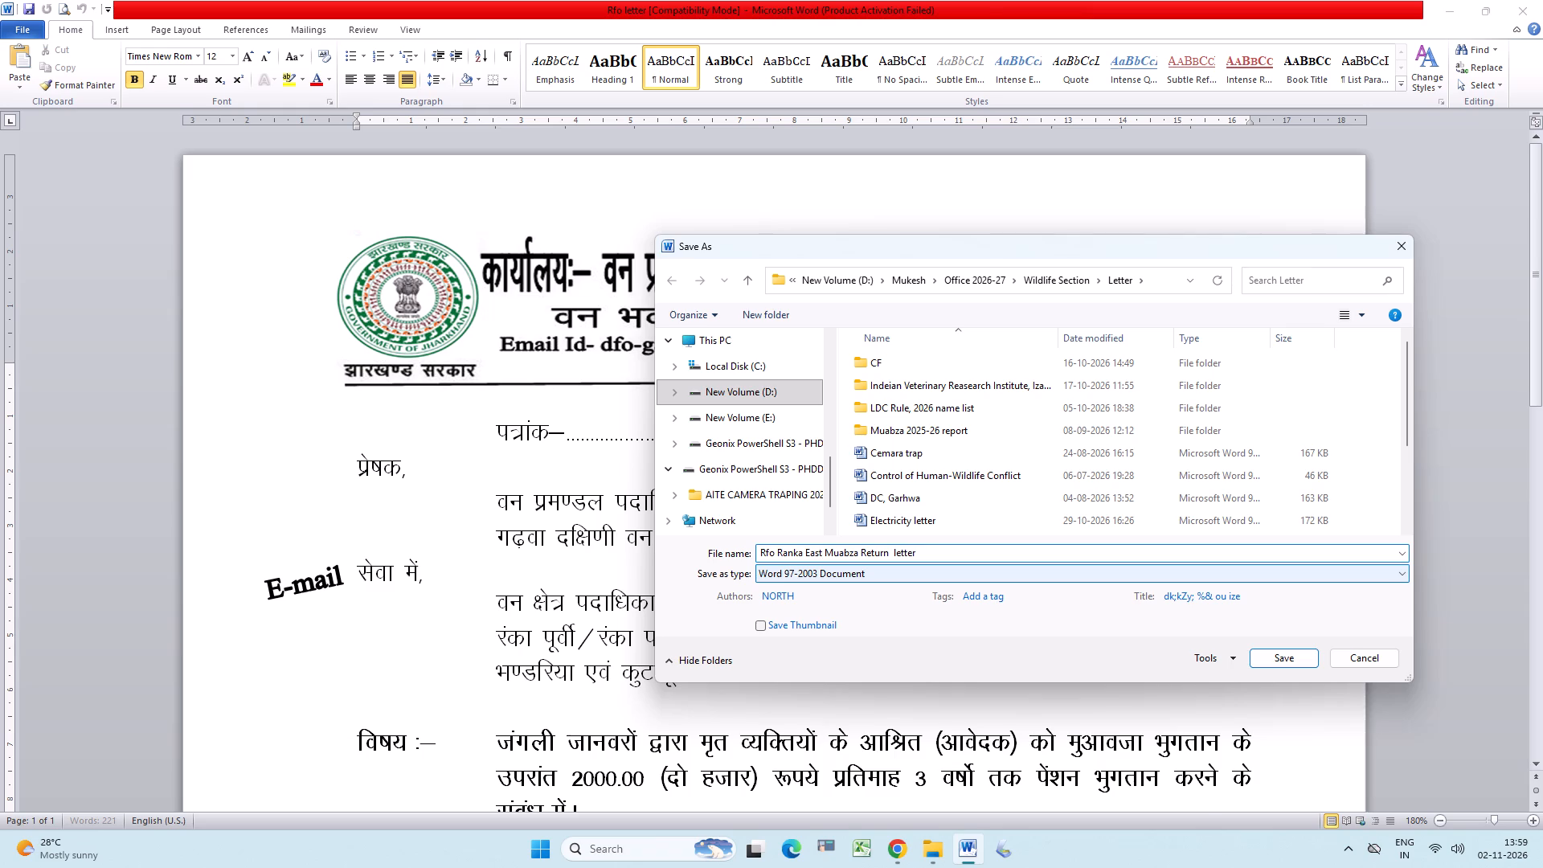
{"action": "key", "text": "Return"}
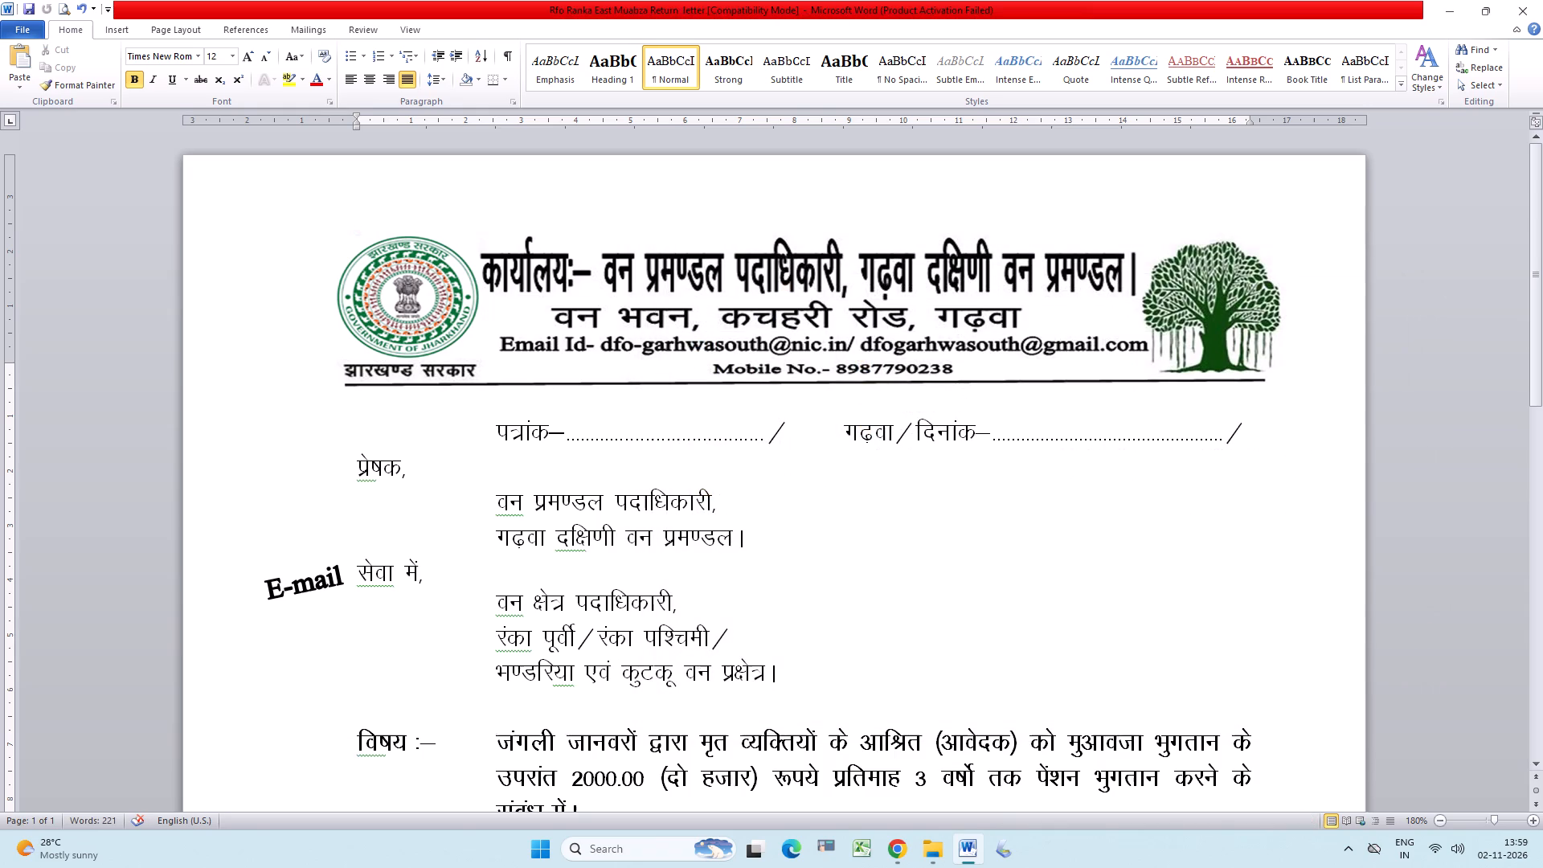
Delete /रंका पश्चिमी/ भण्डरिया एवं from the addressee lines and join the remaining text onto the रंका पूर्वी line.
{"action": "left_click_drag", "start_coordinate": [583, 633], "coordinate": [607, 677]}
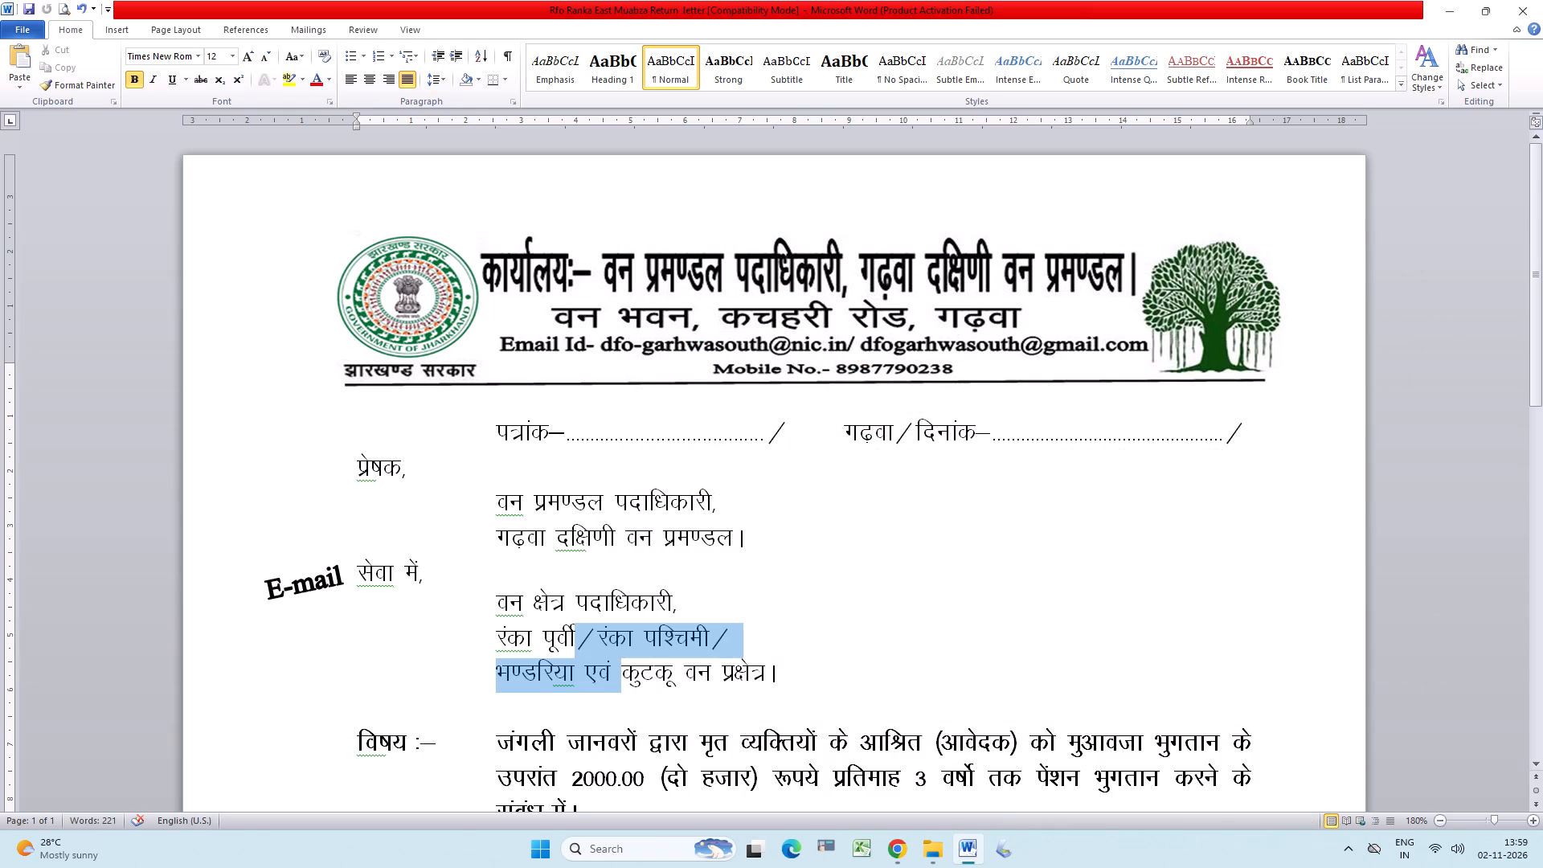
{"action": "left_click_drag", "start_coordinate": [607, 677], "coordinate": [617, 679]}
{"action": "key", "text": "BackSpace"}
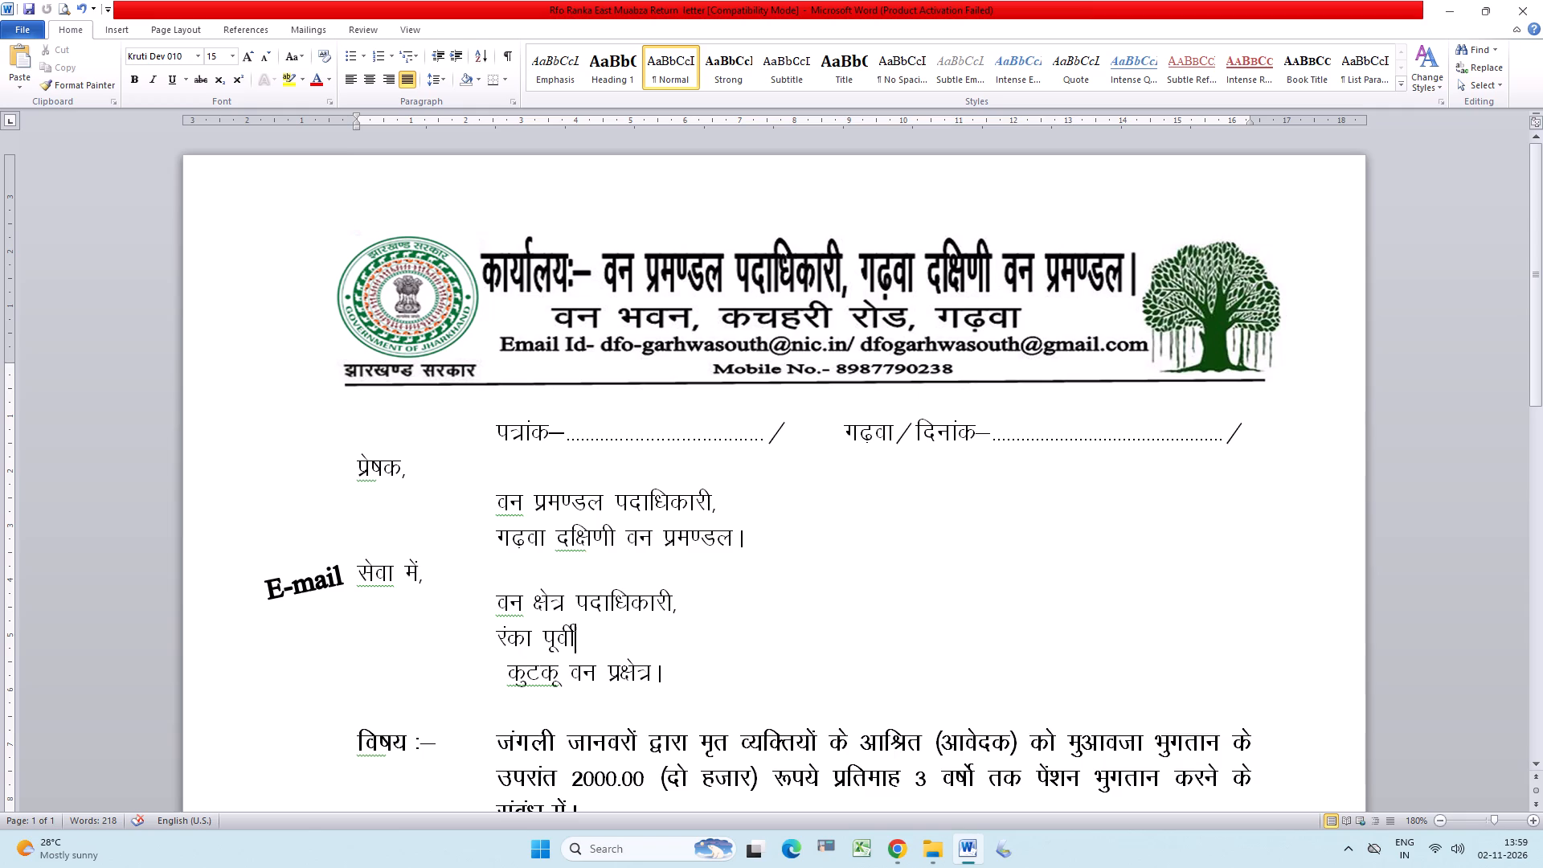
{"action": "key", "text": "Delete"}
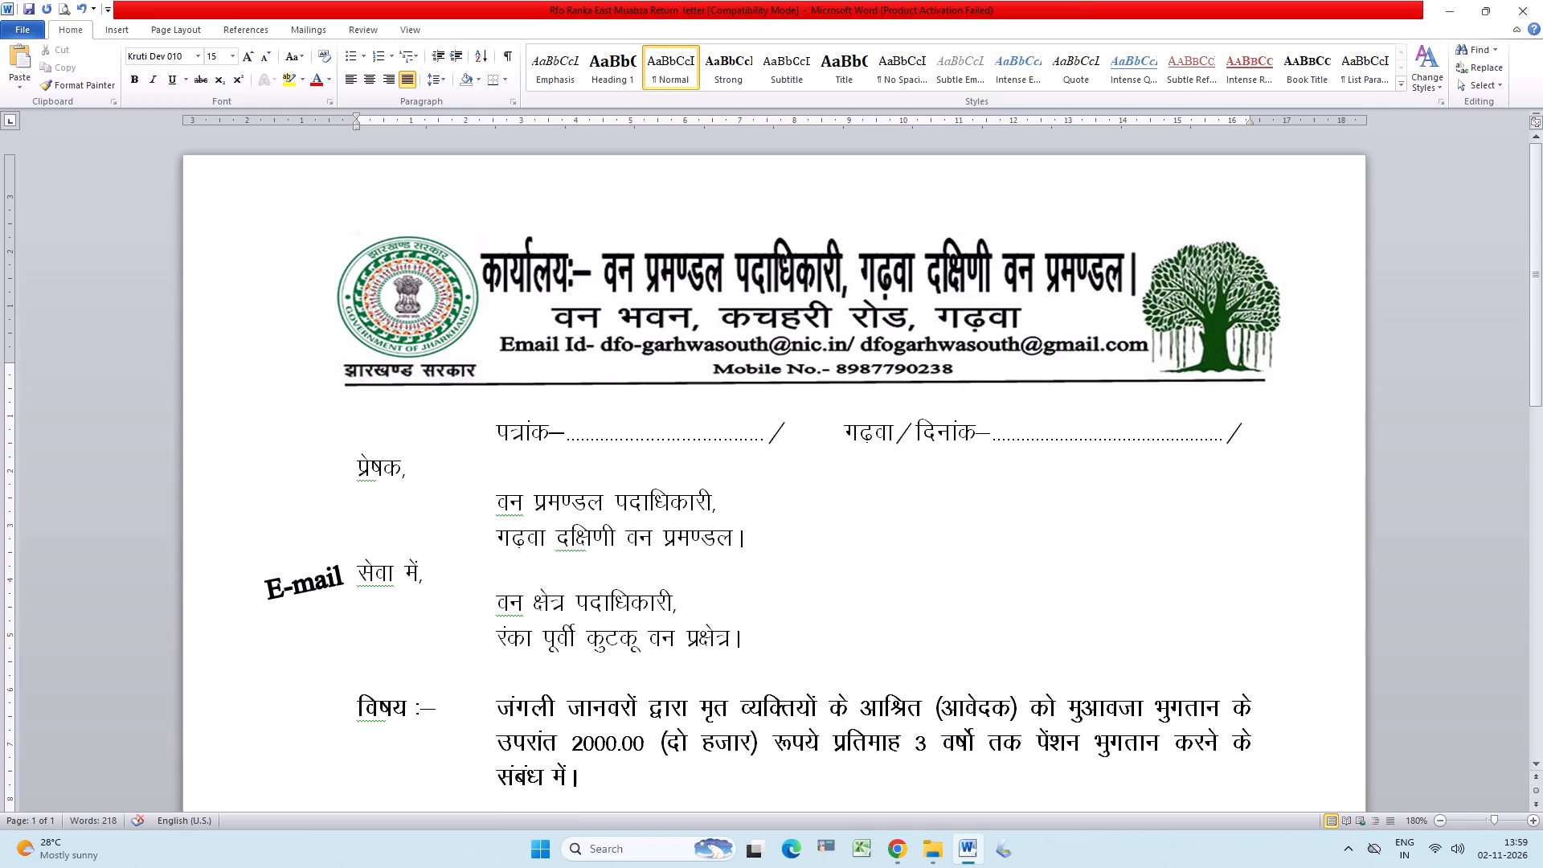